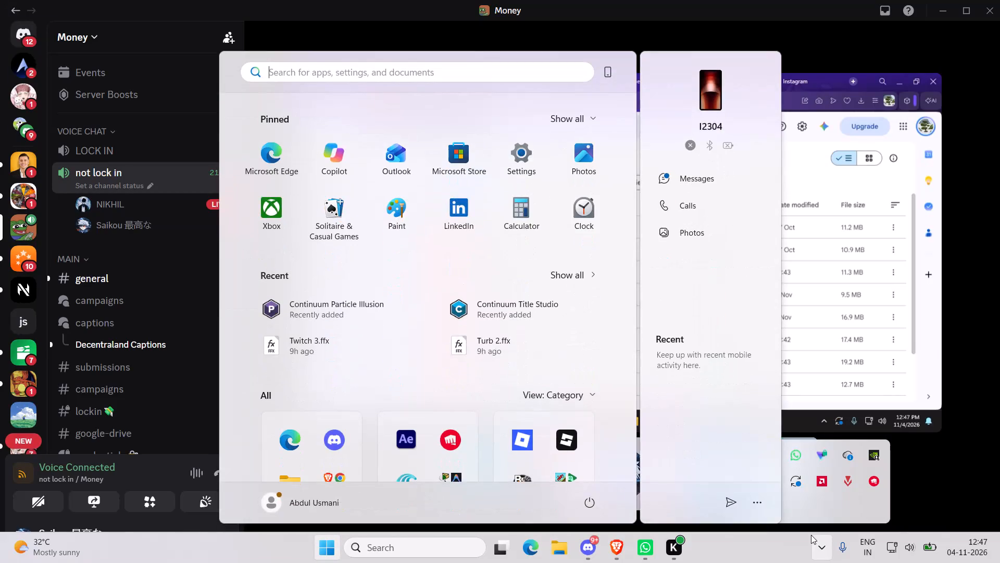
Search the installed apps for "cap" and launch CapCut.
type("cap")
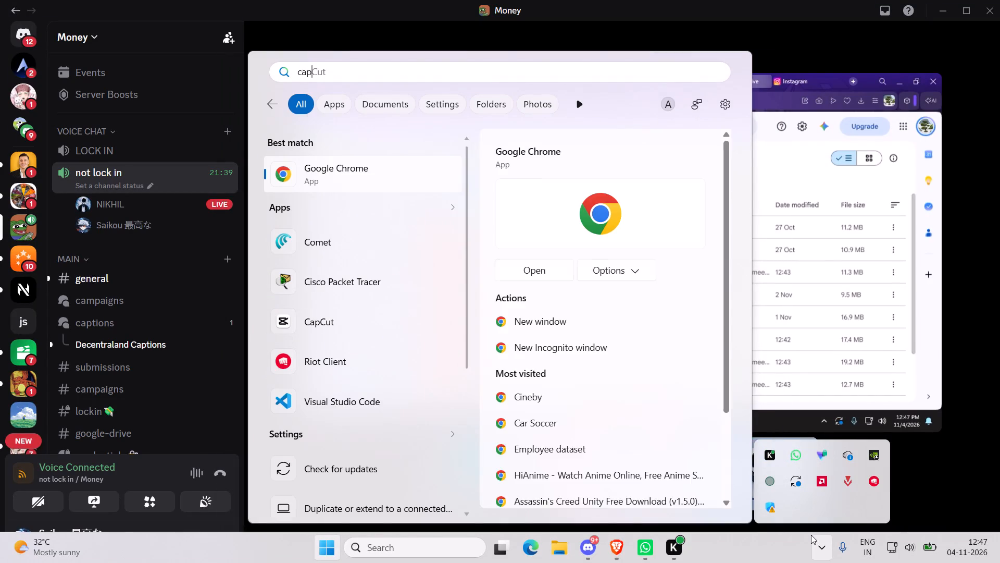
key("Return")
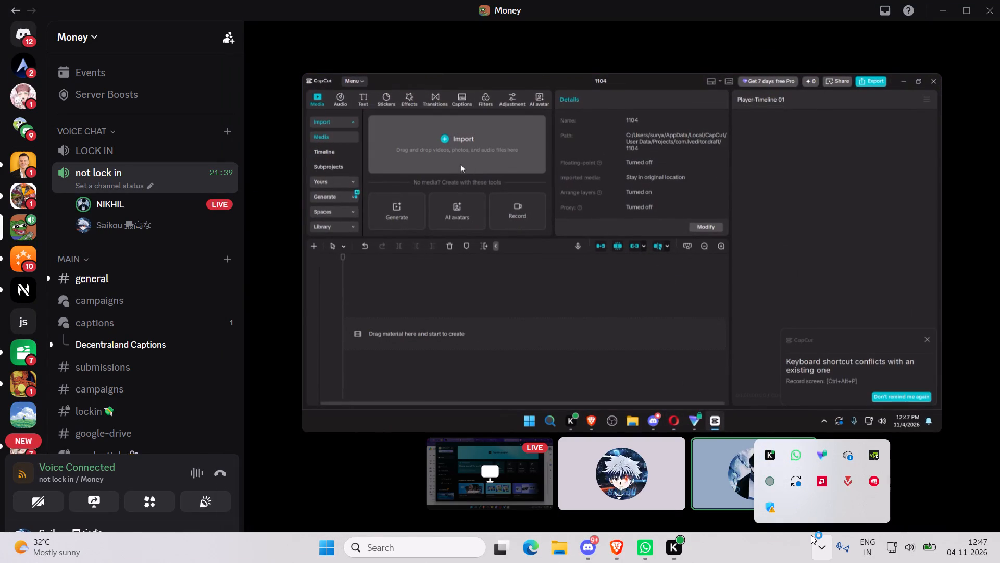
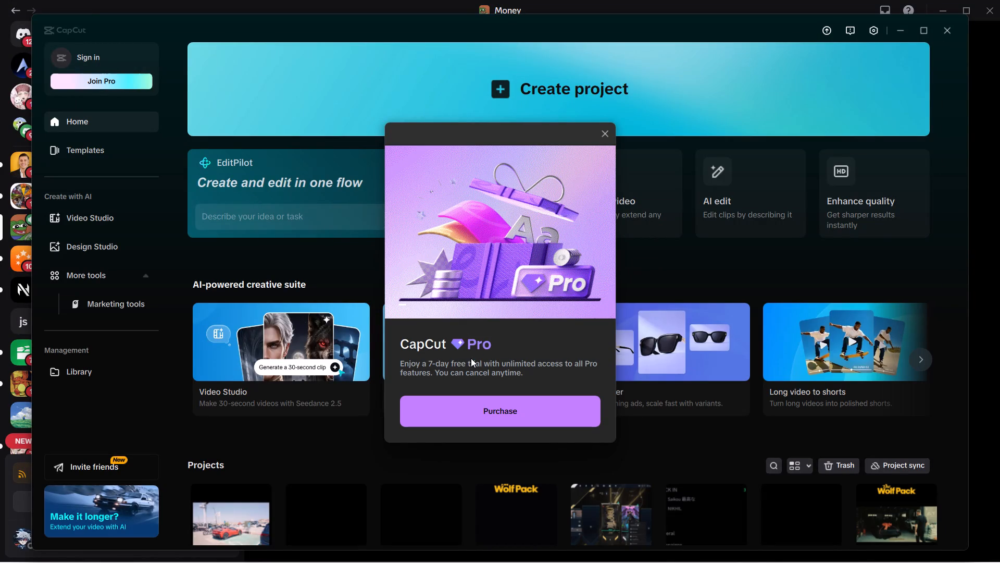
Dismiss the CapCut Pro trial offer and open the template library.
left_click(601, 139)
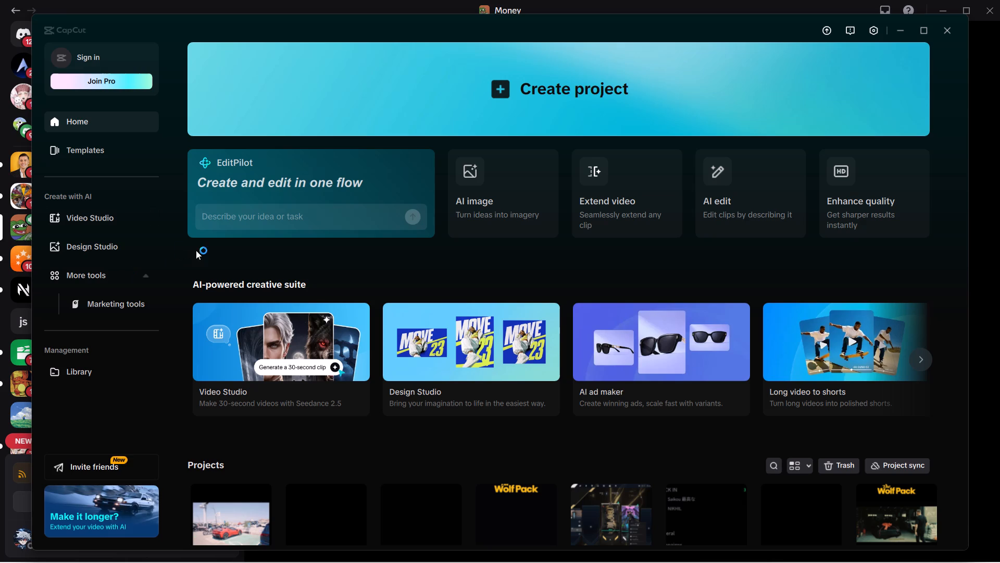
scroll(222, 265, "up", 1)
scroll(222, 268, "down", 5)
scroll(227, 274, "up", 5)
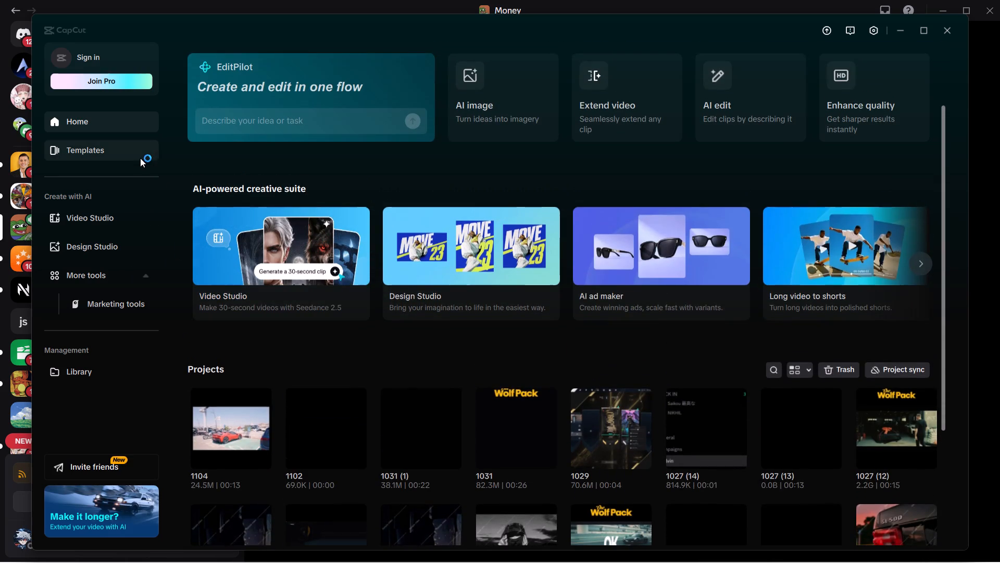
left_click(139, 157)
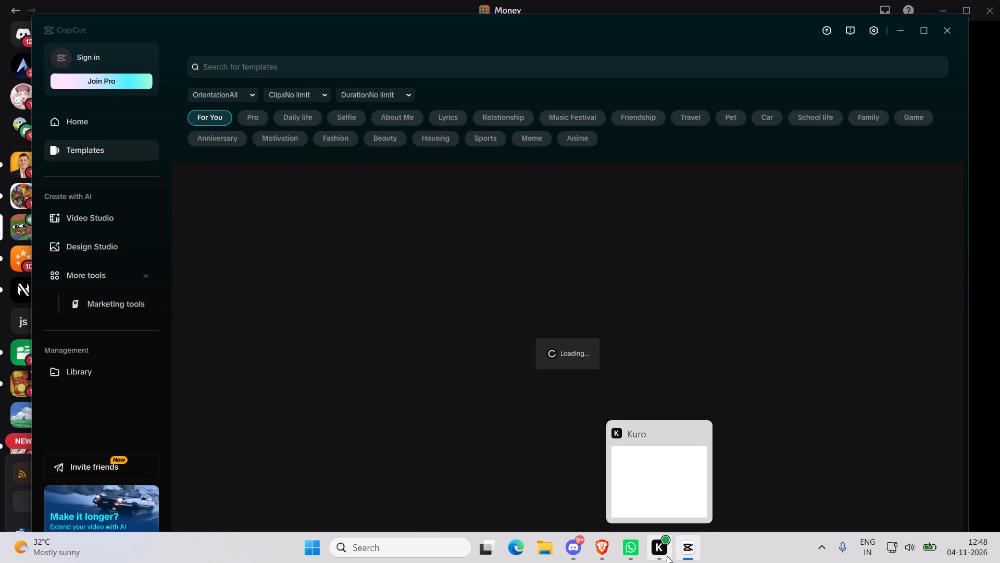
left_click(609, 551)
scroll(320, 338, "up", 3)
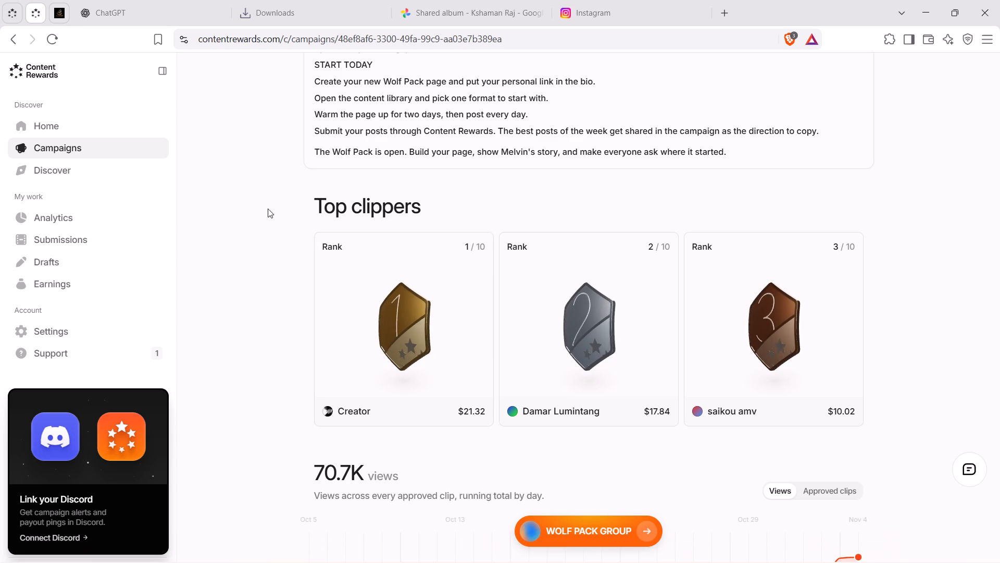
left_click(95, 241)
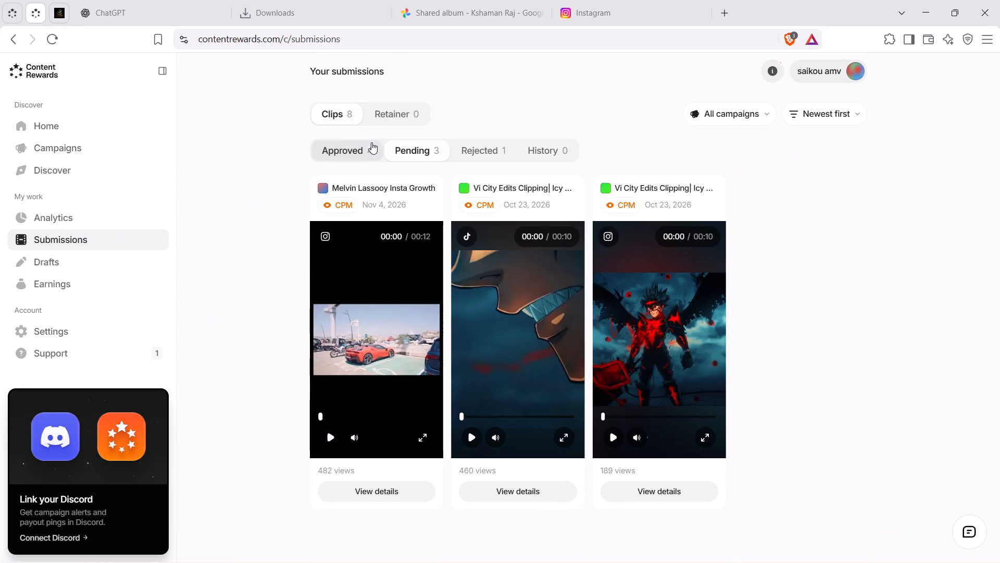
left_click(371, 142)
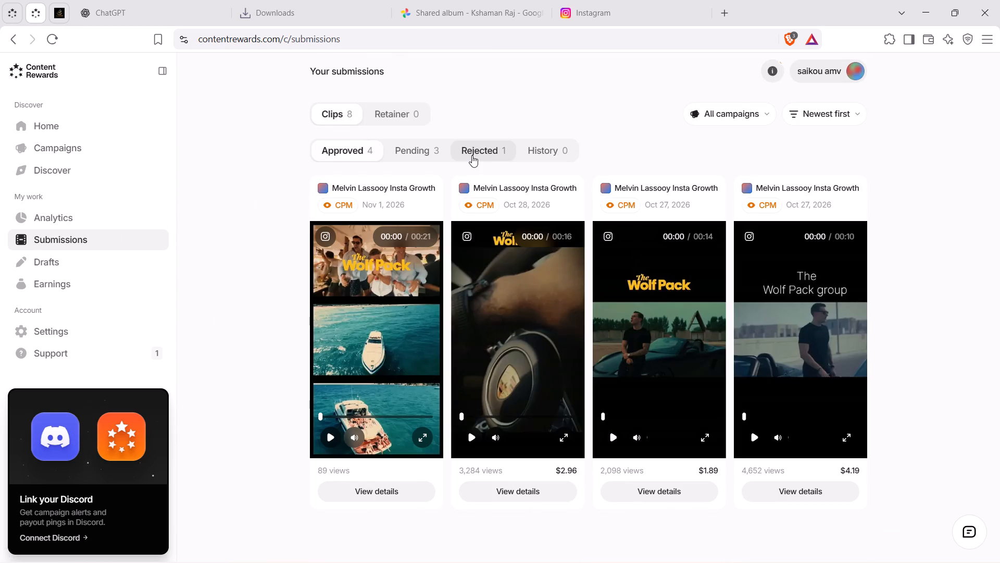
left_click(413, 154)
left_click(362, 150)
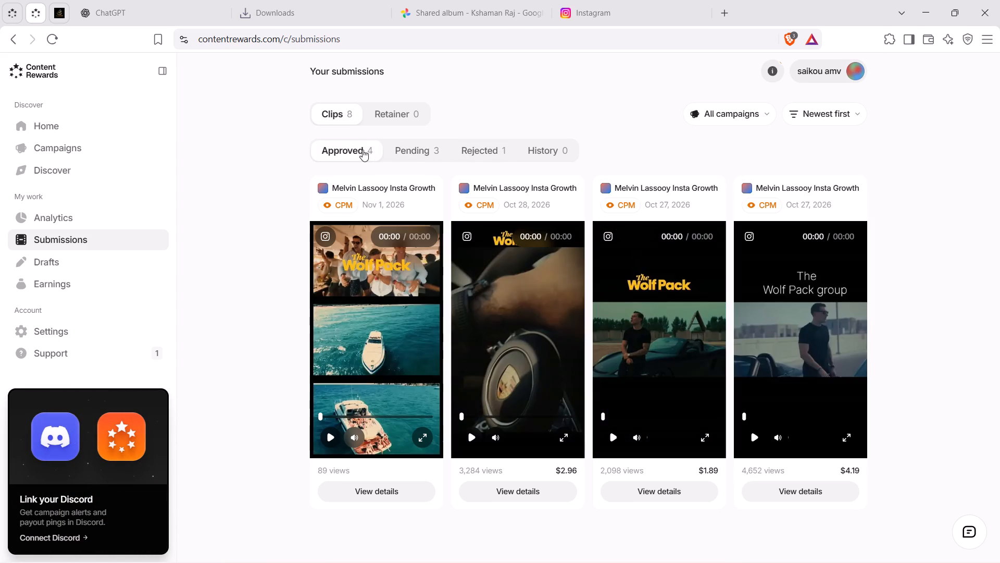
left_click(418, 154)
left_click(327, 443)
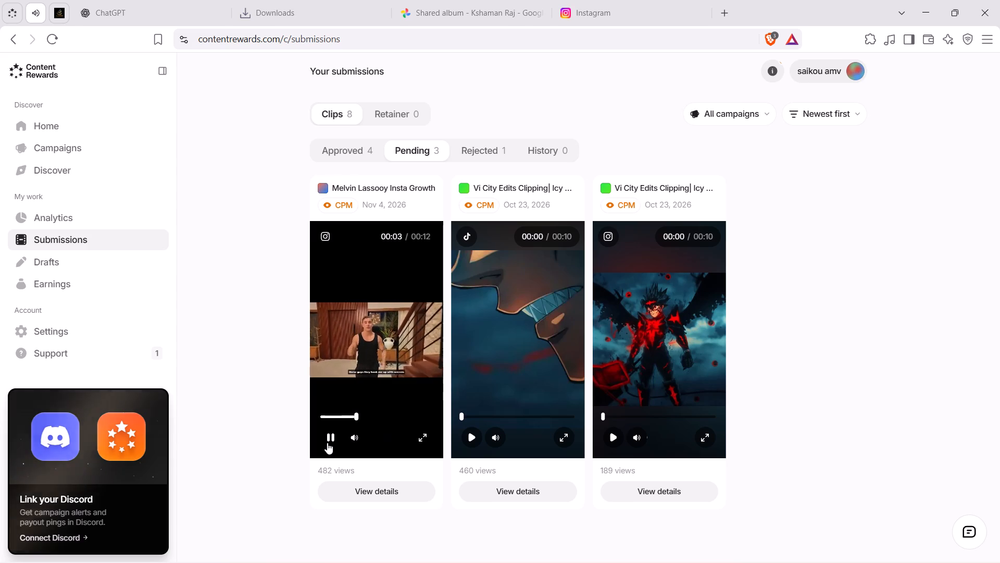
left_click(327, 443)
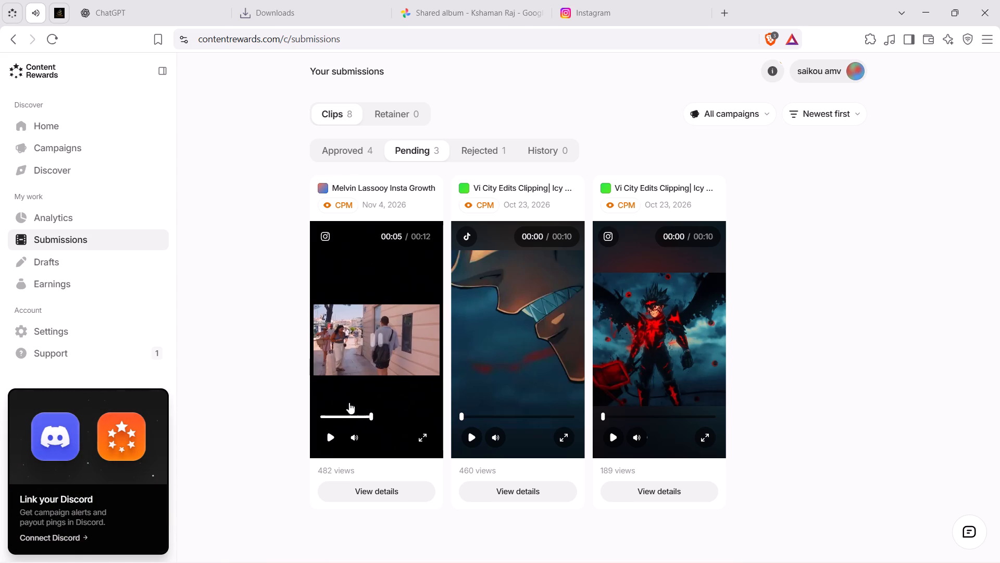
Review the approved submissions by playing the Oct 28 clip and both Oct 27 clips.
left_click(359, 148)
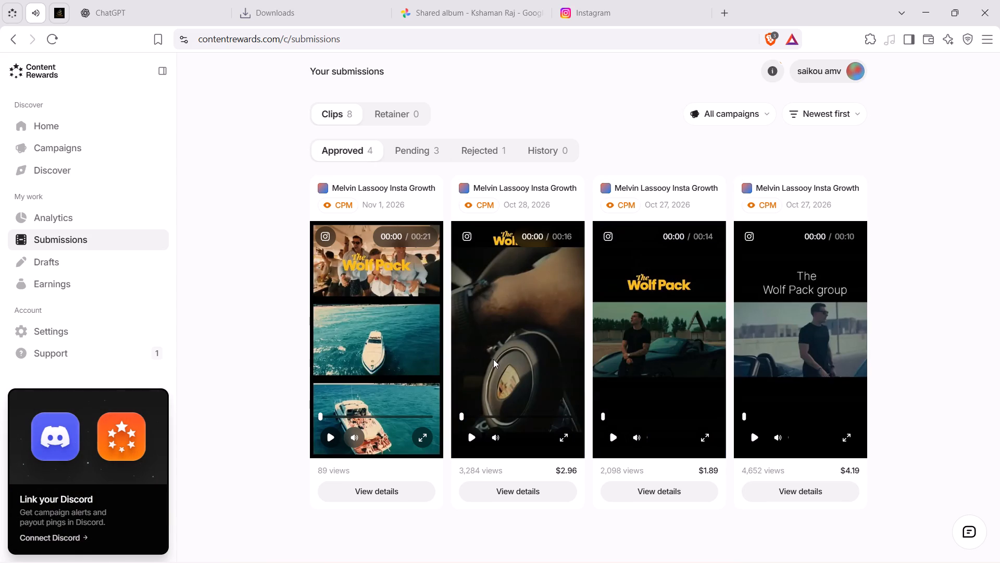
scroll(493, 359, "down", 3)
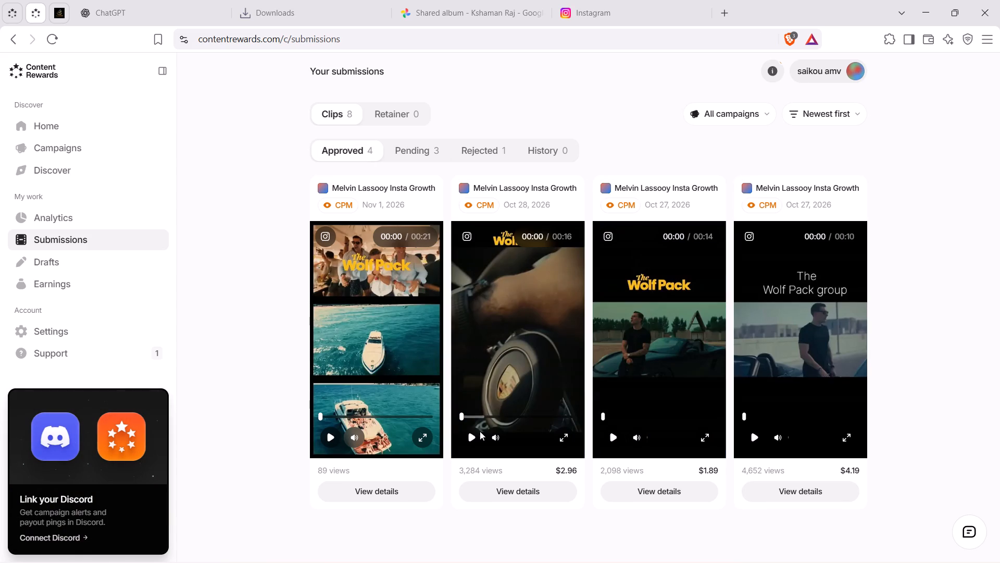
left_click(478, 433)
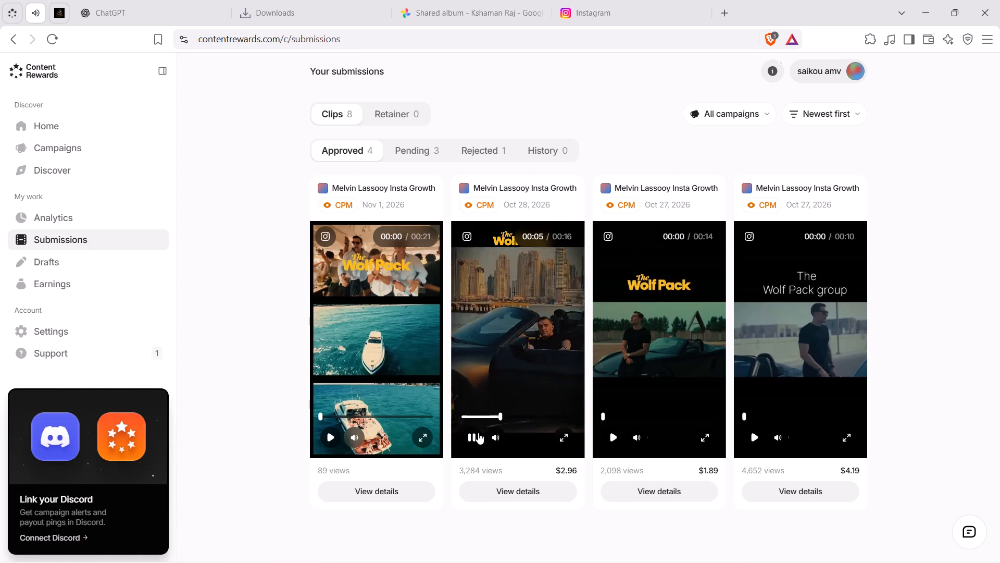
left_click(609, 434)
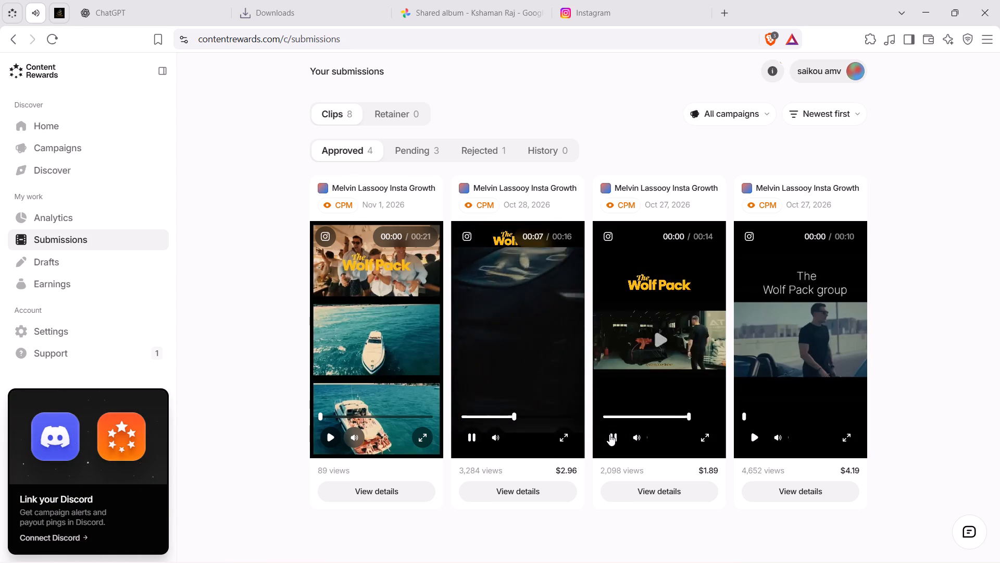
left_click(471, 438)
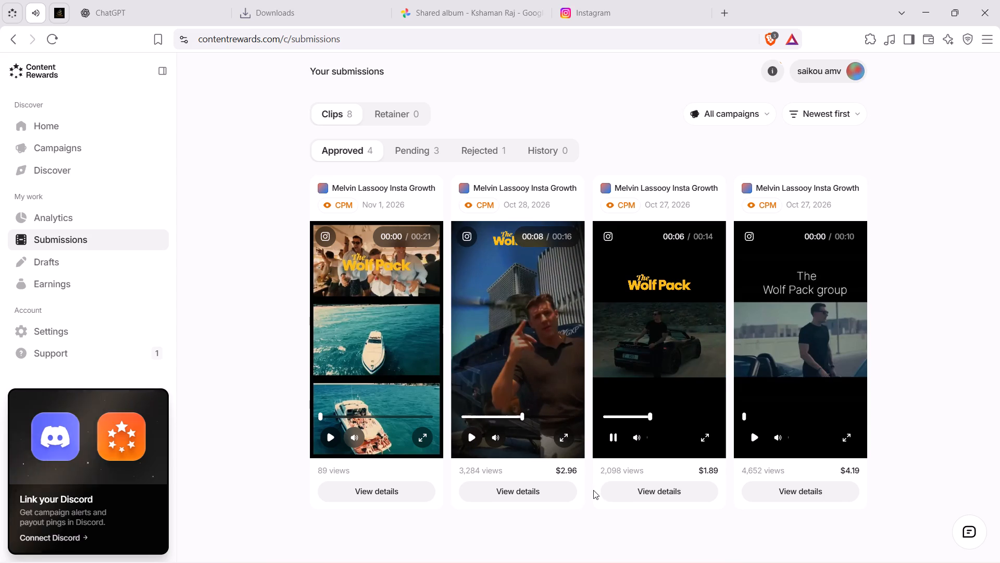
left_click(612, 430)
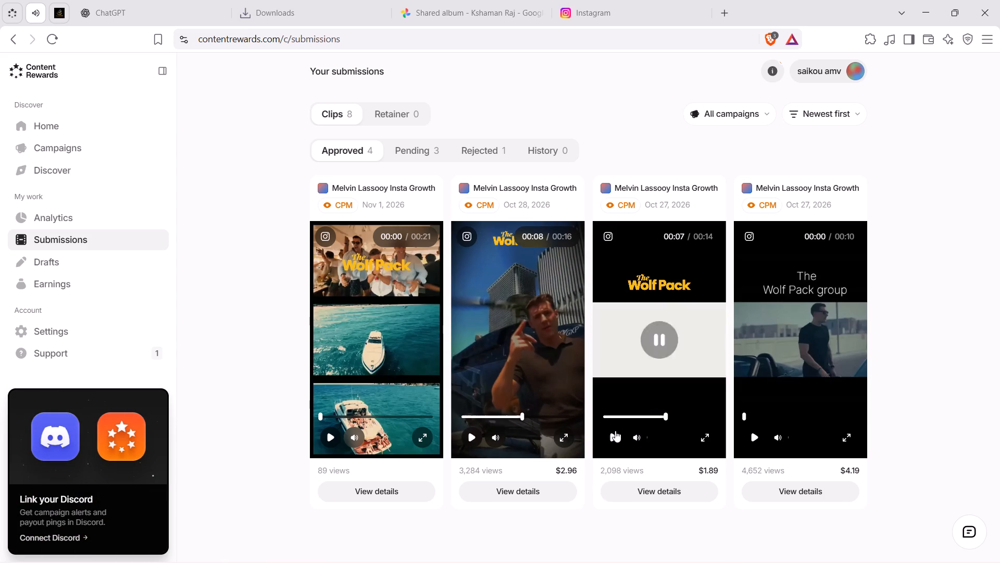
left_click(752, 437)
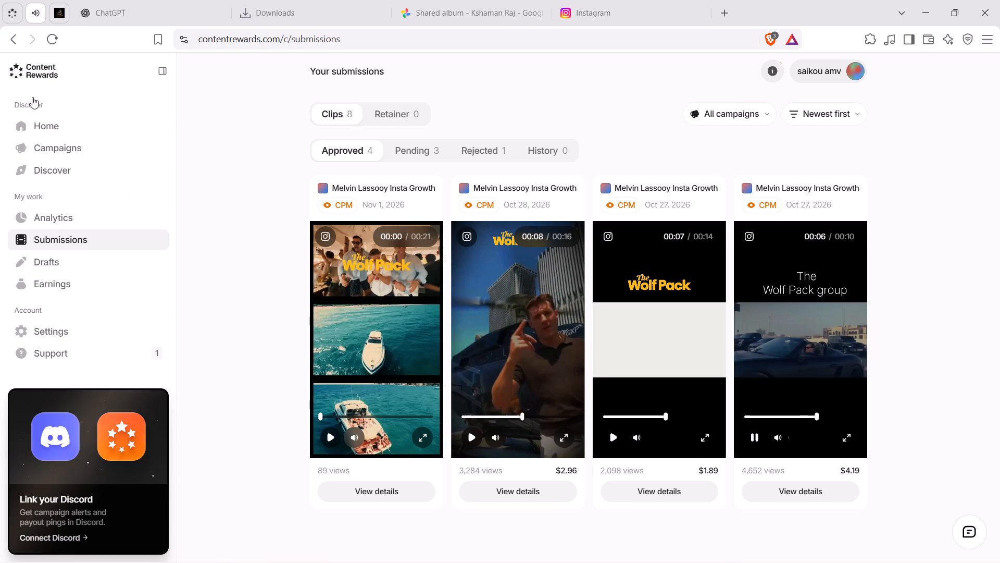
left_click(0, 42)
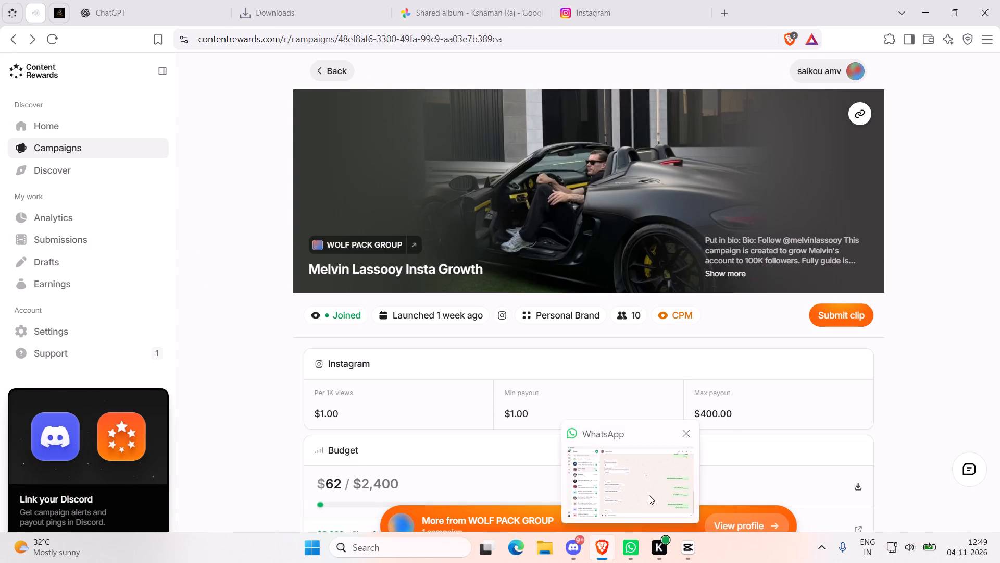
Close the WhatsApp window and switch to CapCut.
left_click(684, 435)
left_click(668, 555)
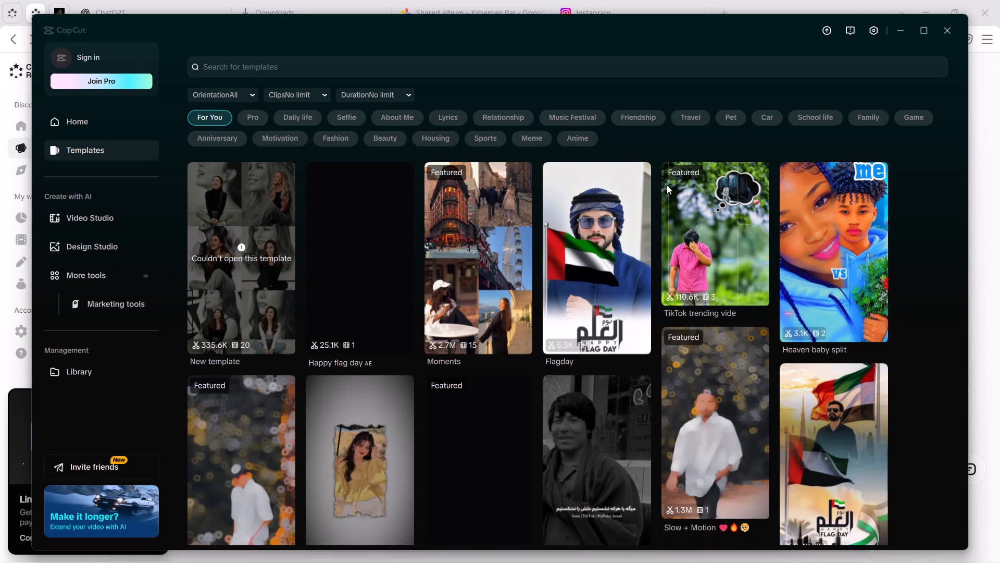
Browse the Travel templates and open the preview of the "aesthetic quote" template.
left_click(701, 116)
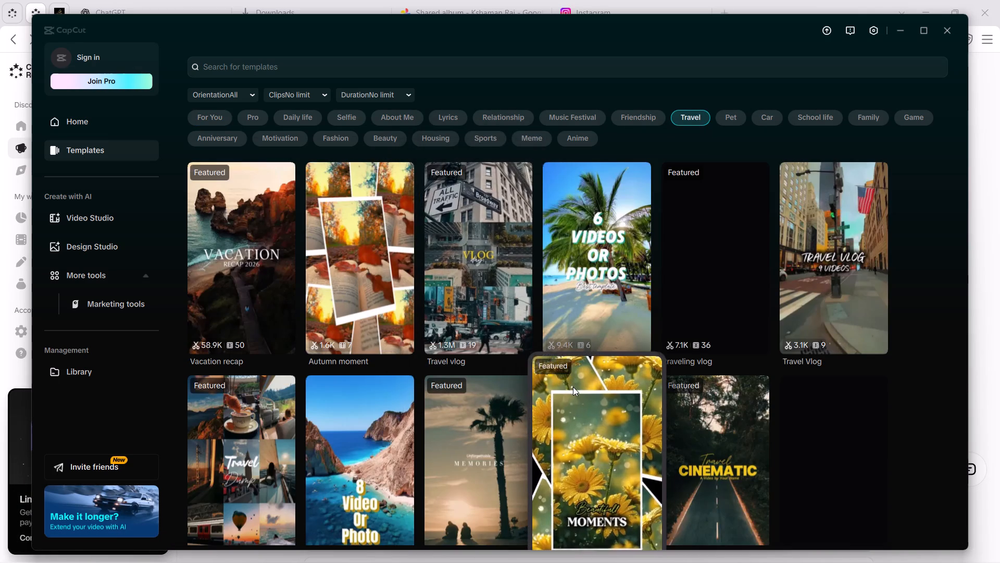
scroll(573, 387, "down", 4)
scroll(775, 433, "down", 2)
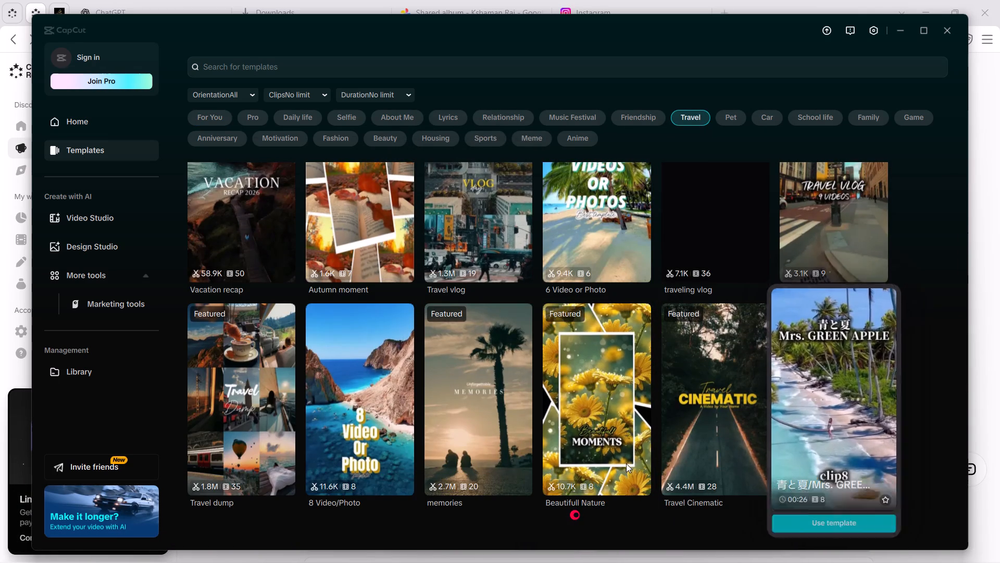
scroll(673, 456, "down", 2)
scroll(520, 395, "down", 2)
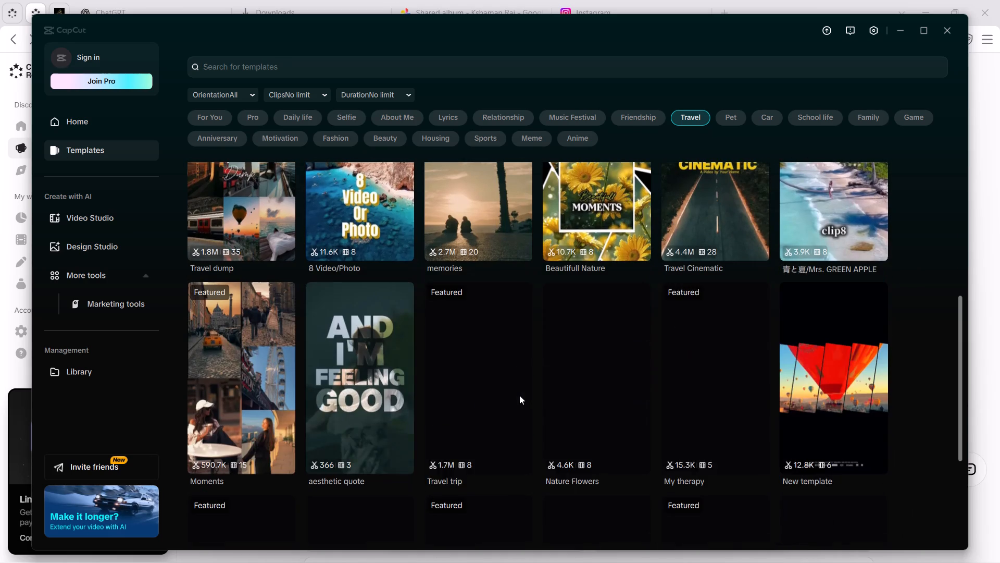
left_click(380, 398)
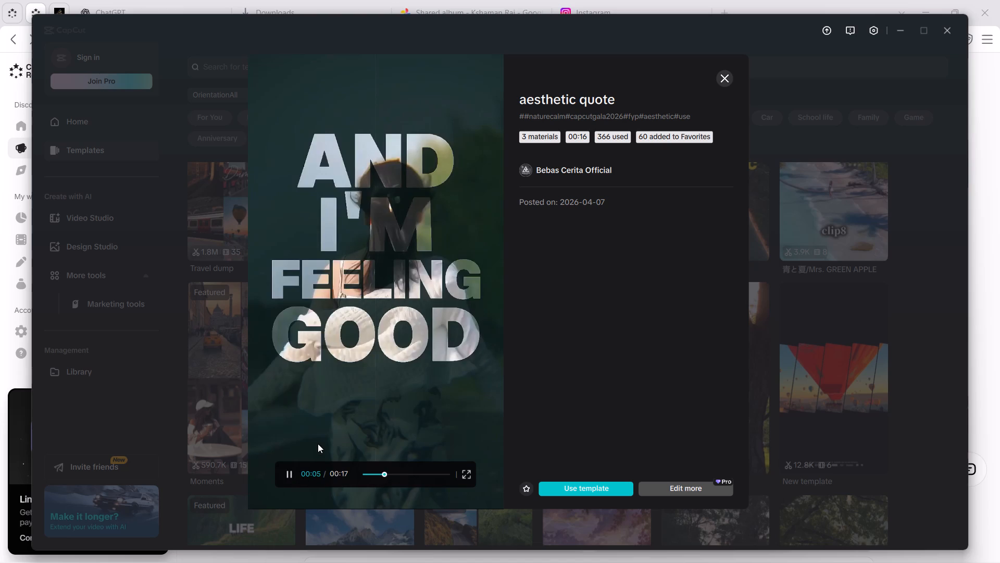
In CapCut, leave the "aesthetic quote" preview and start a project from the "life is this" travel template.
left_click(830, 295)
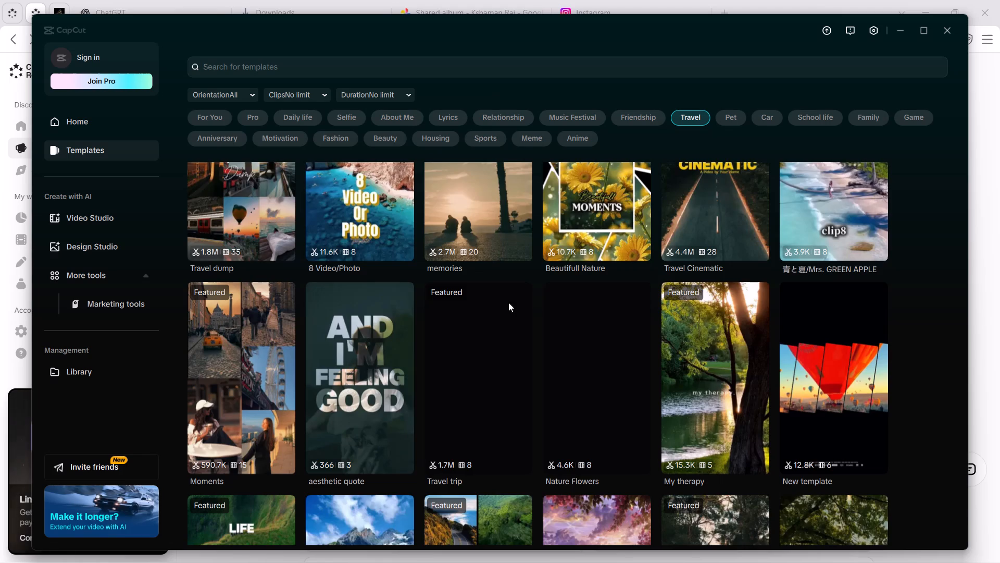
scroll(473, 305, "down", 7)
scroll(379, 390, "down", 1)
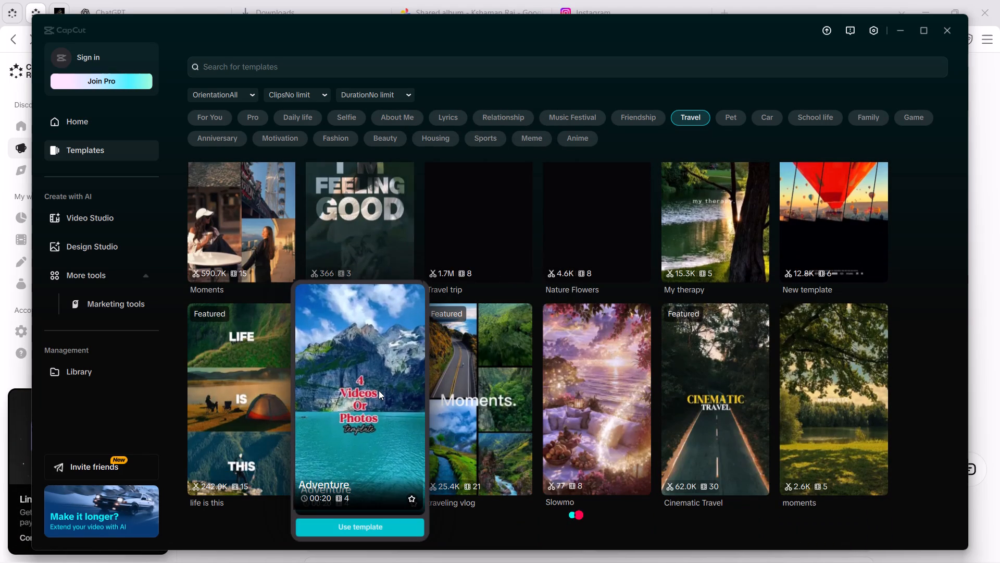
left_click(258, 423)
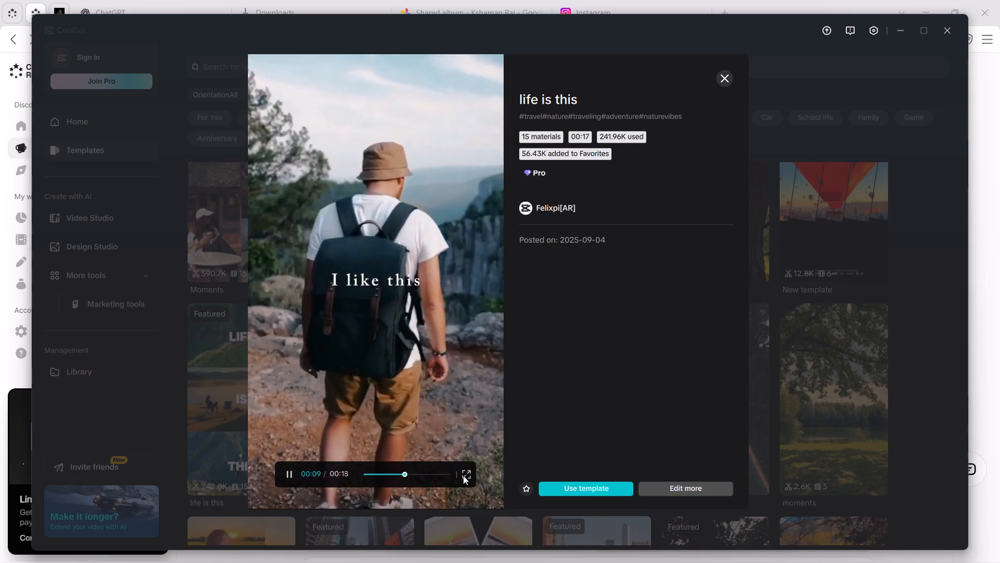
left_click(615, 488)
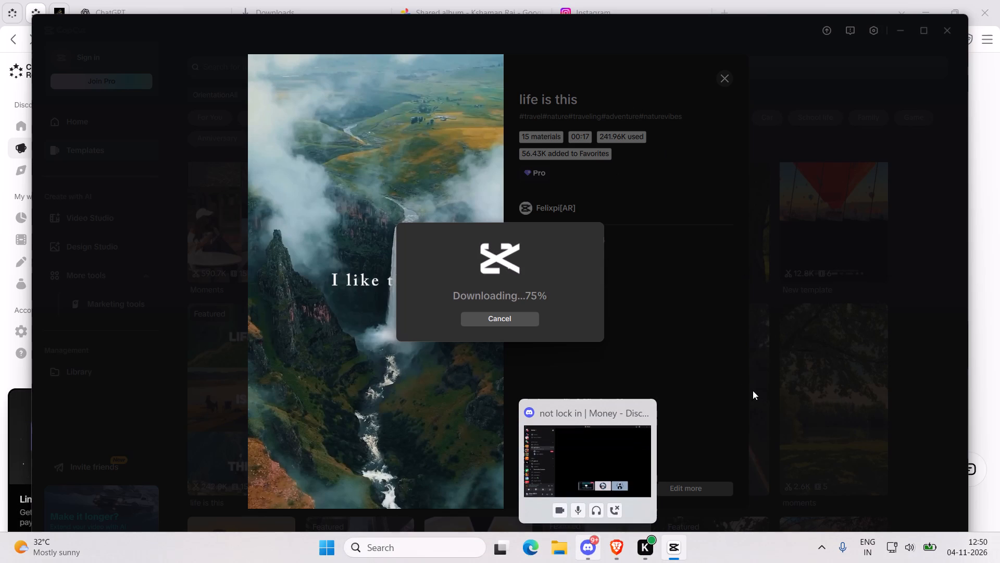
type("x`")
key("alt+Tab")
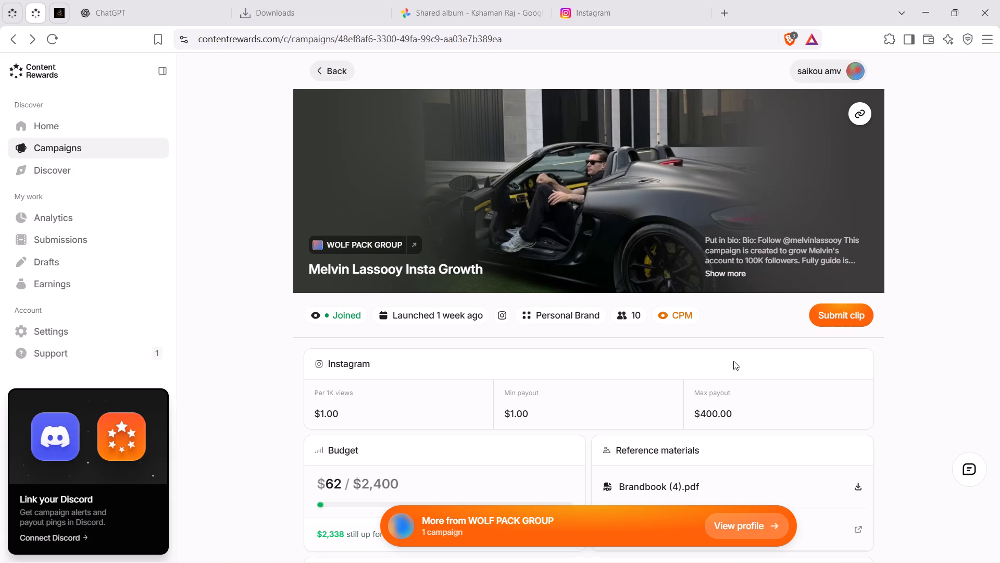
key("alt+Tab")
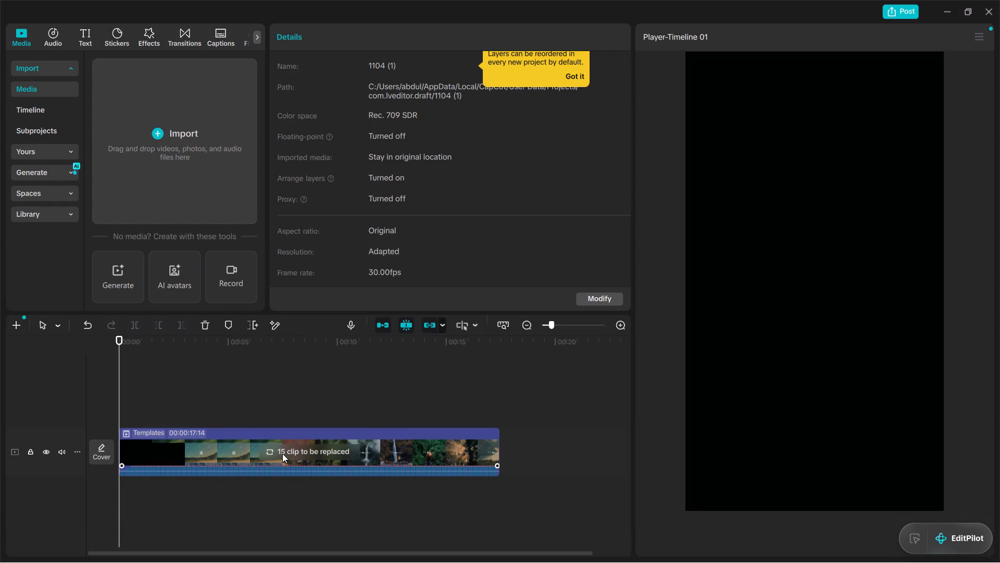
Expand the template on the timeline to show its replaceable clips.
left_click(282, 454)
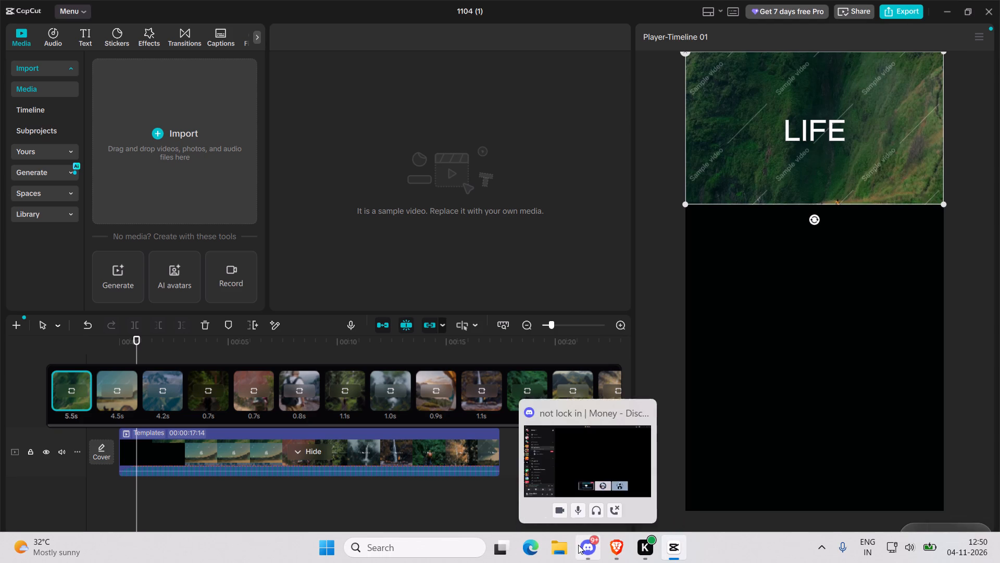
In File Explorer, search the DATA (D:) drive for "clips" and open the wolfclips folder inside the clips folder.
left_click(560, 543)
scroll(341, 365, "down", 6)
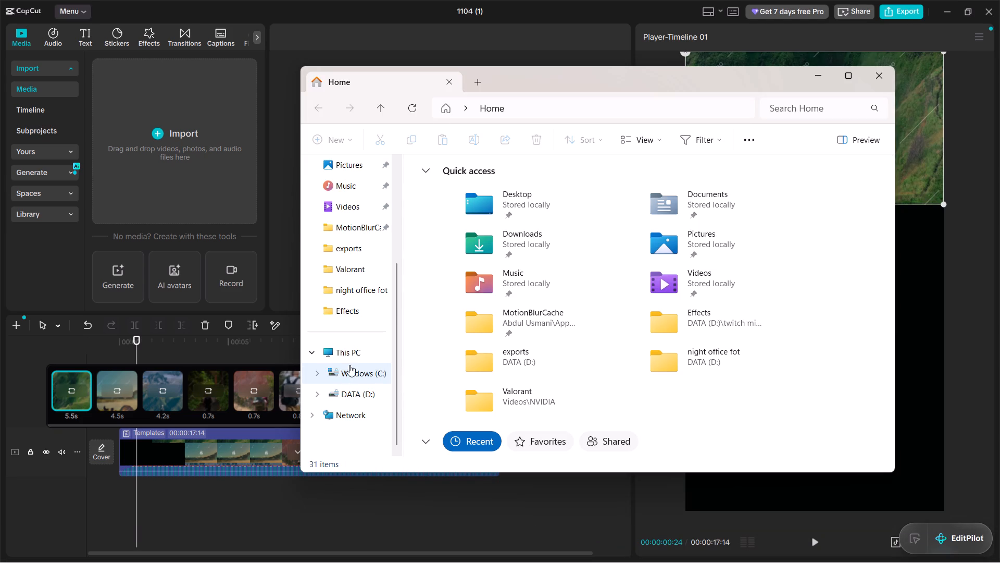
left_click(353, 390)
left_click(788, 99)
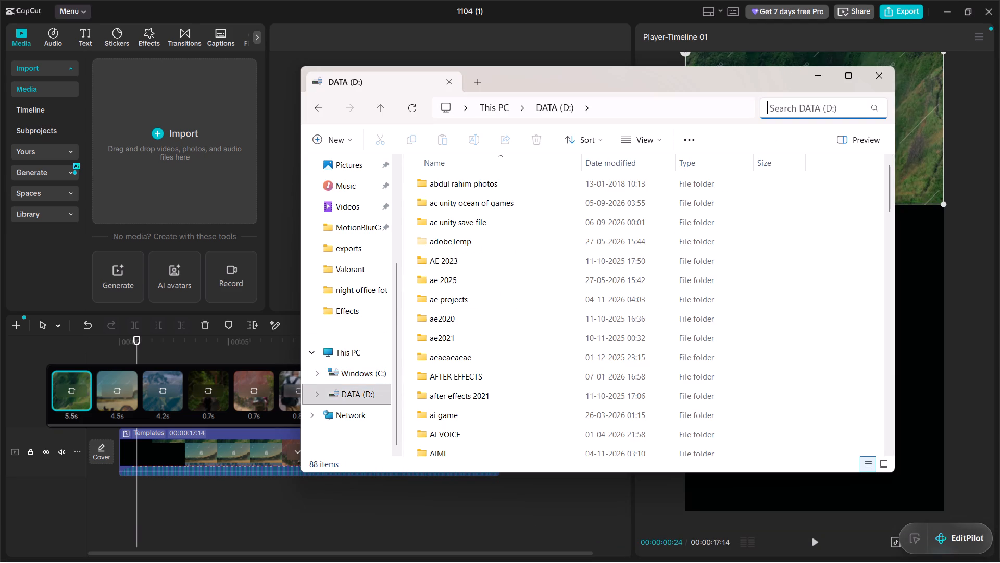
type("clips")
key("Return")
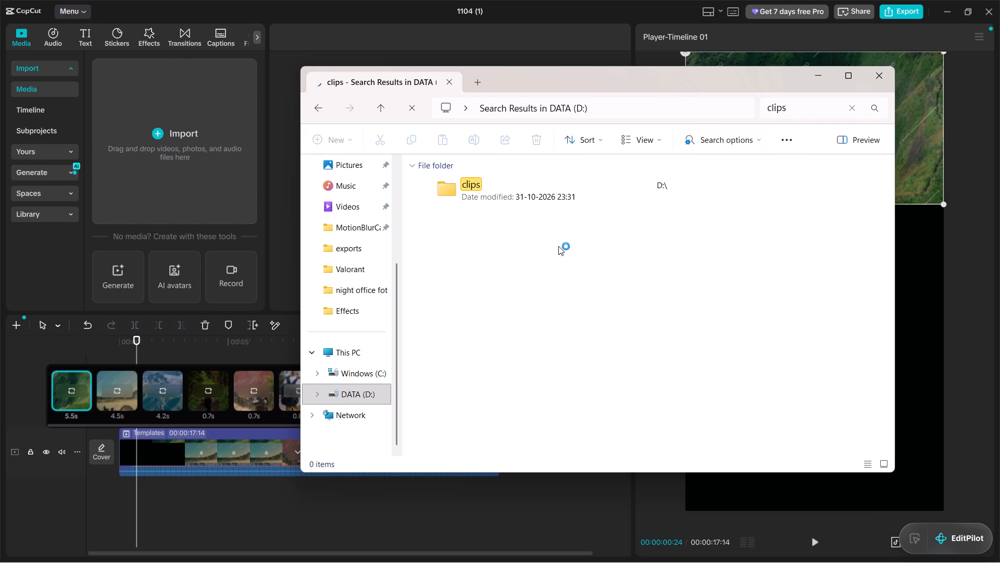
double_click(519, 195)
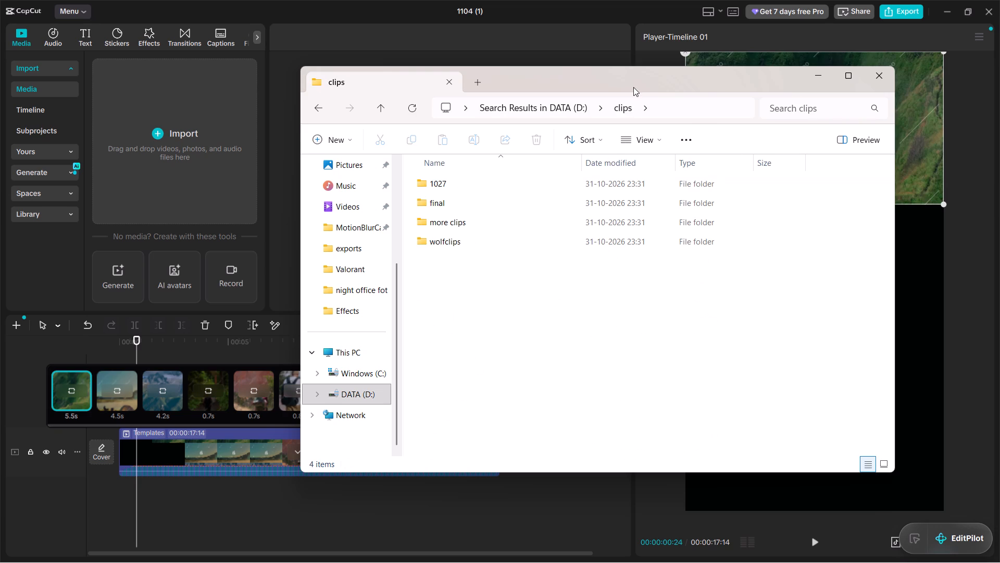
left_click_drag(633, 87, 765, 189)
double_click(629, 337)
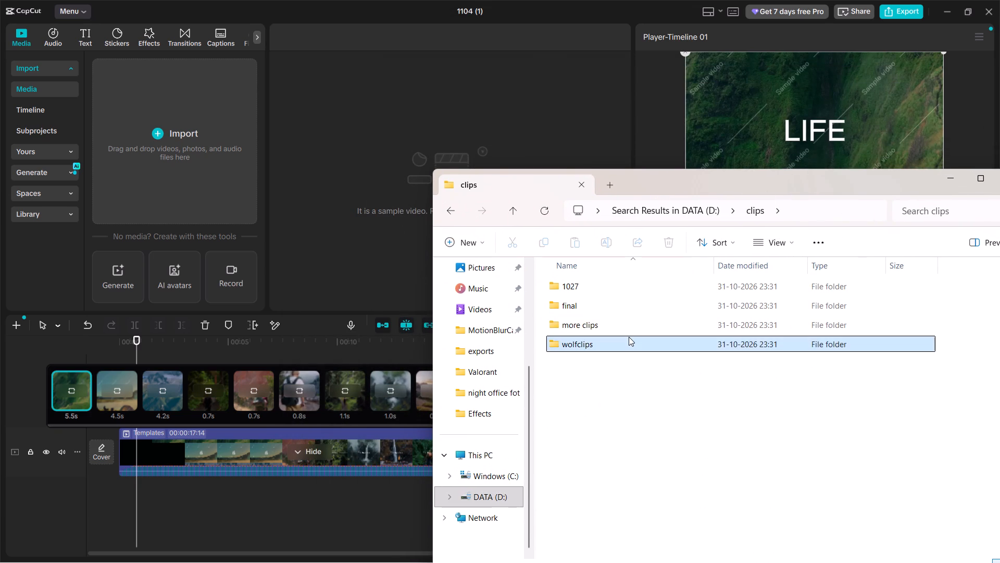
Import melvinclip23.mp4 from the wolfclips folder into the CapCut project's media.
left_click_drag(684, 195, 625, 151)
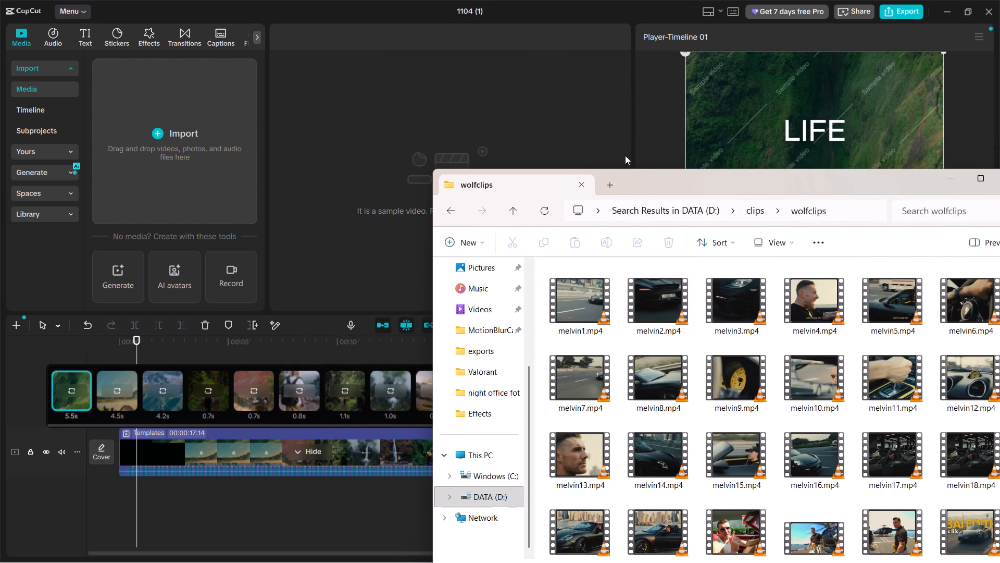
left_click_drag(653, 178, 613, 160)
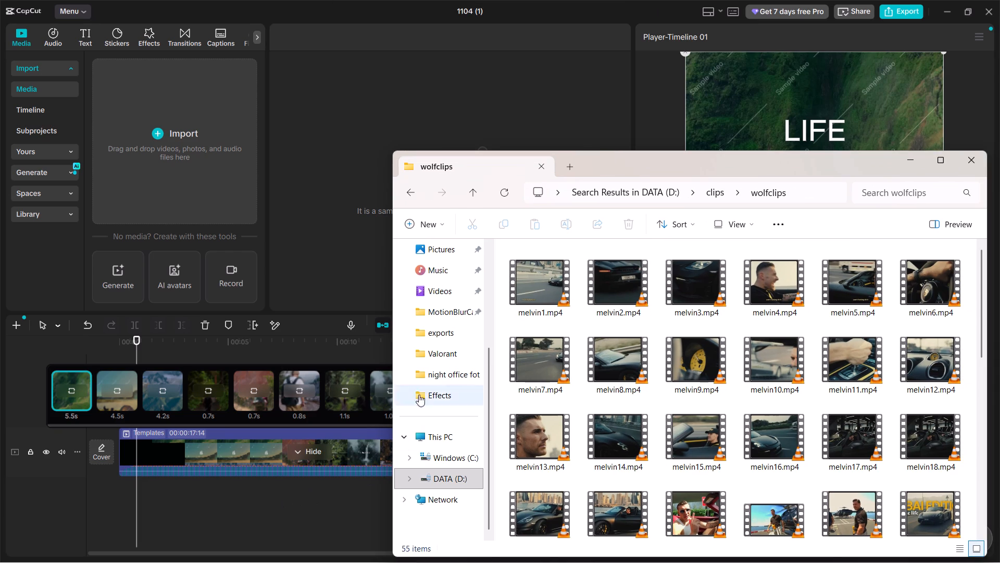
left_click_drag(637, 168, 668, 532)
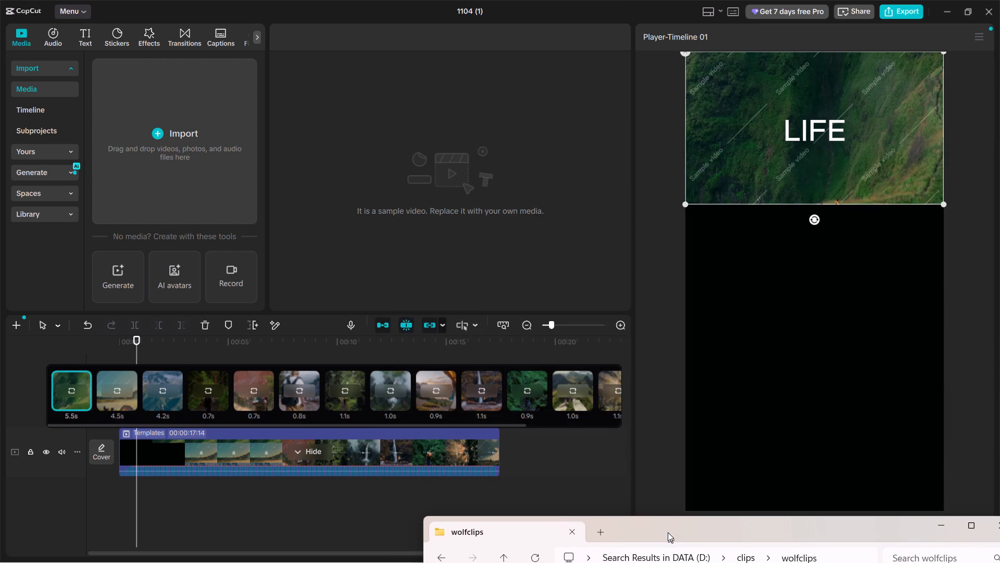
left_click_drag(668, 532, 577, 127)
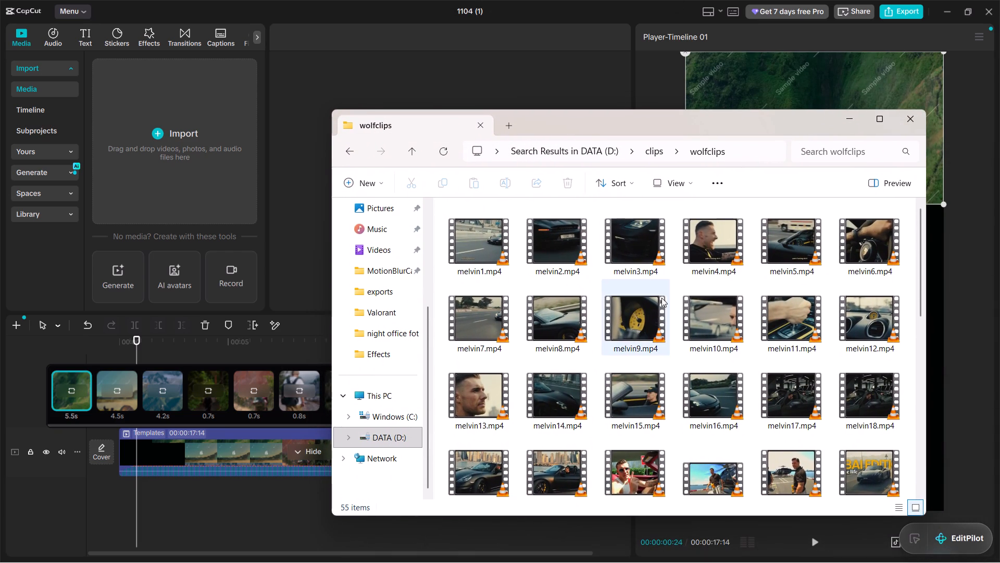
scroll(754, 324, "down", 4)
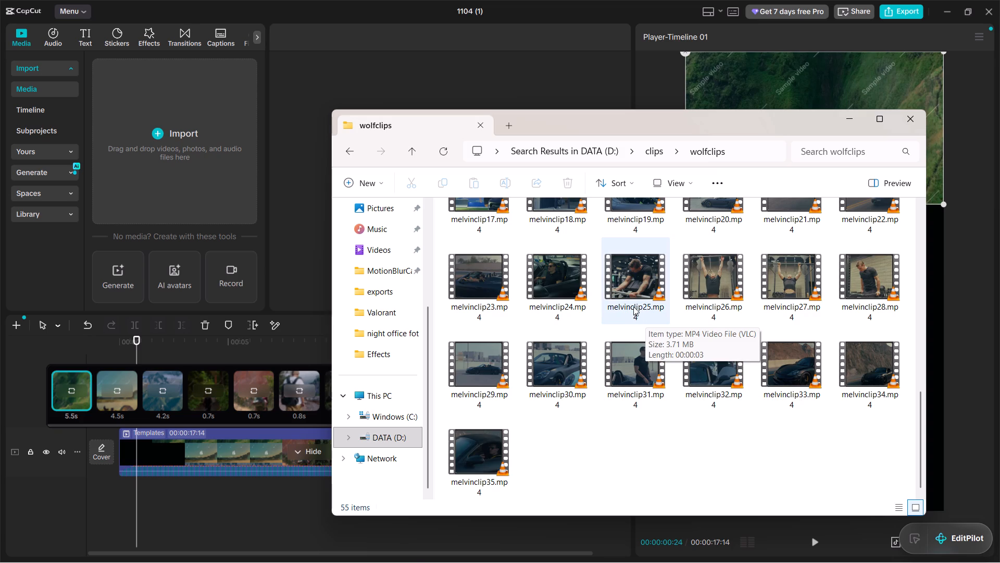
left_click_drag(461, 286, 140, 153)
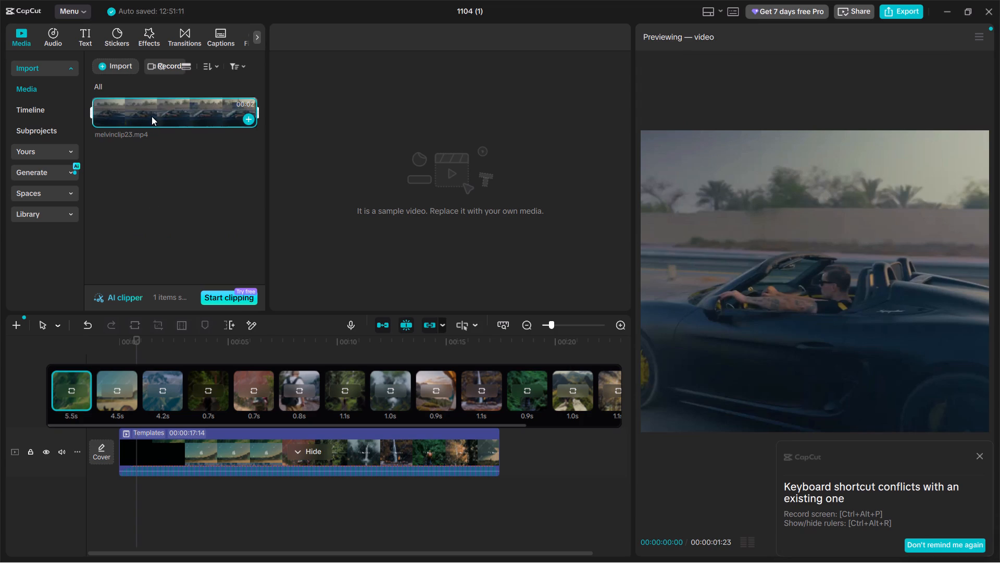
Replace the template's sixth clip, the 0.8s slot, with melvinclip23.mp4 from the project media.
left_click_drag(152, 115, 334, 367)
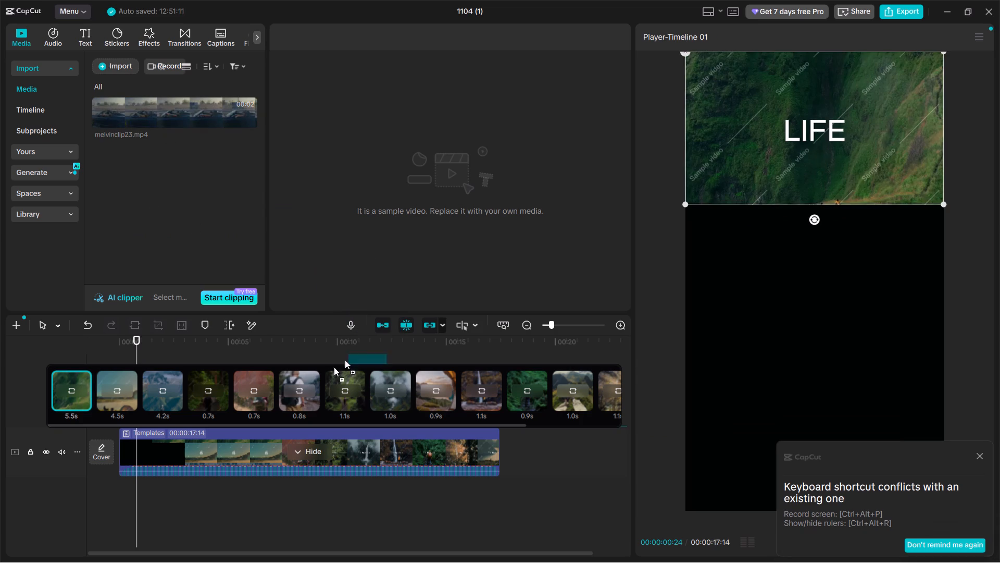
left_click_drag(334, 367, 297, 386)
Play back the template around the sixth and seventh clips to review the newly placed car footage.
key("space")
key("space")
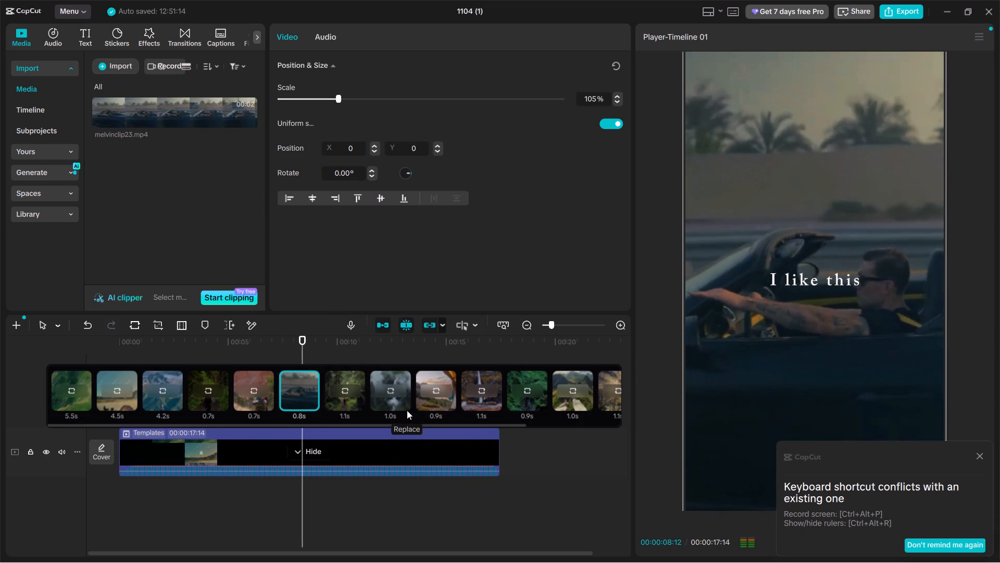
key("space")
key("space")
left_click_drag(297, 356, 232, 358)
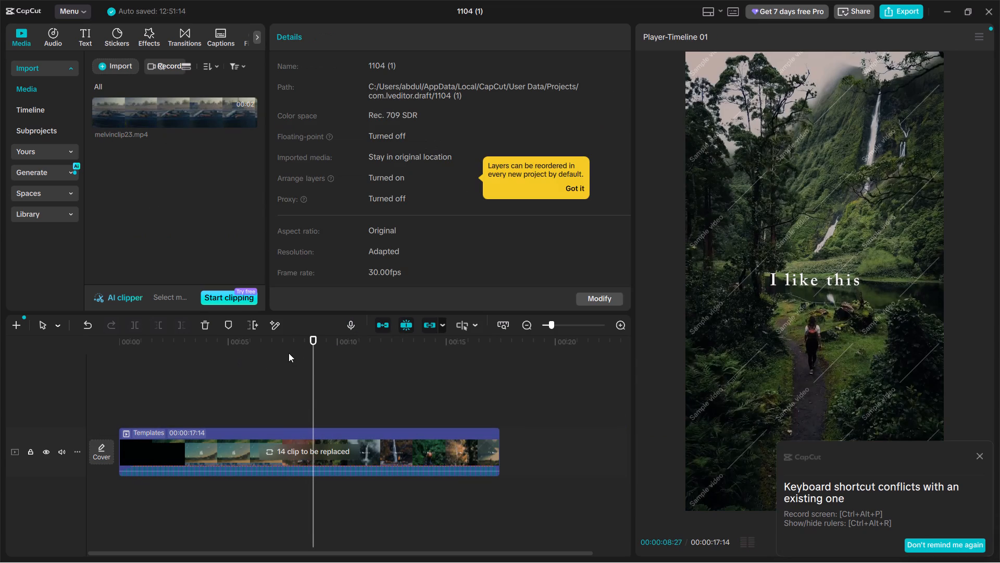
left_click_drag(287, 348, 247, 352)
key("space")
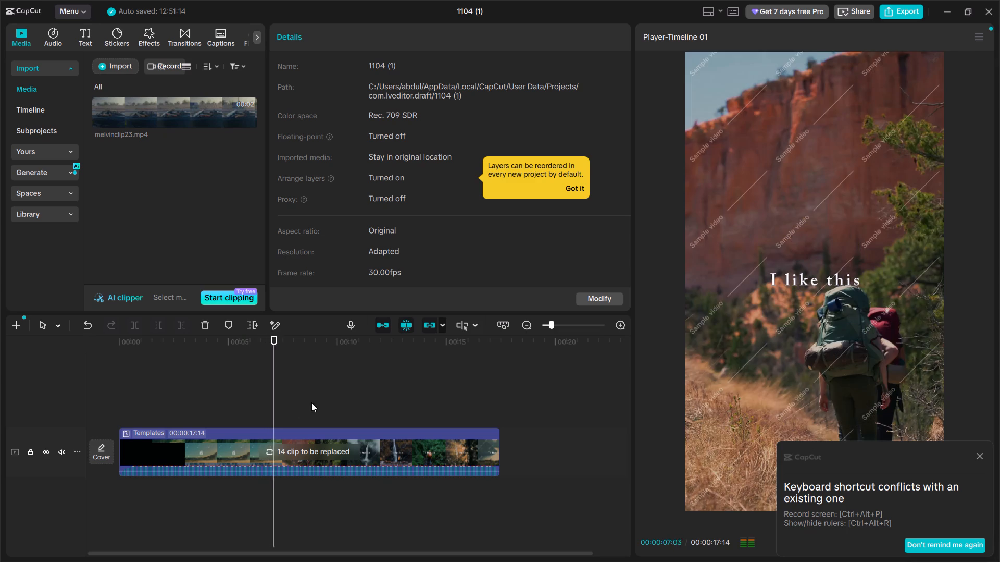
key("space")
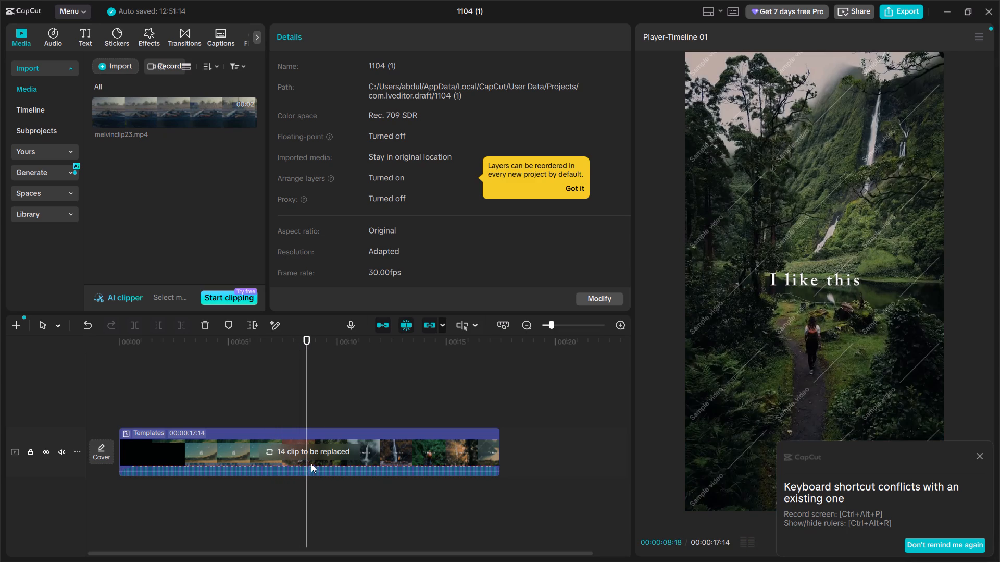
Expand the template's clips, import melvinclip28.mp4 from the wolfclips folder in File Explorer, and use it to replace the seventh clip, the 1.1s slot.
left_click(314, 453)
key("alt+Tab")
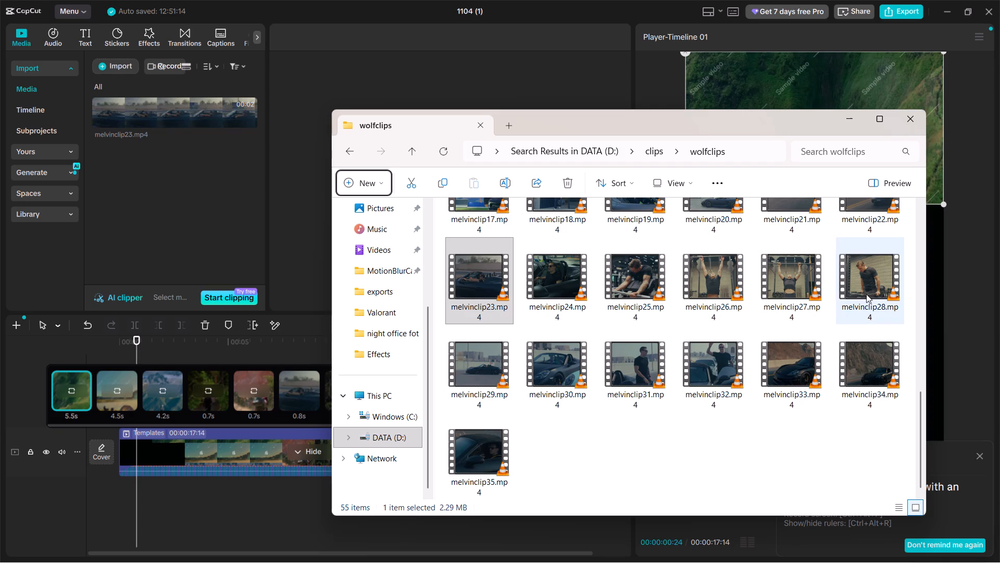
left_click_drag(867, 296, 182, 218)
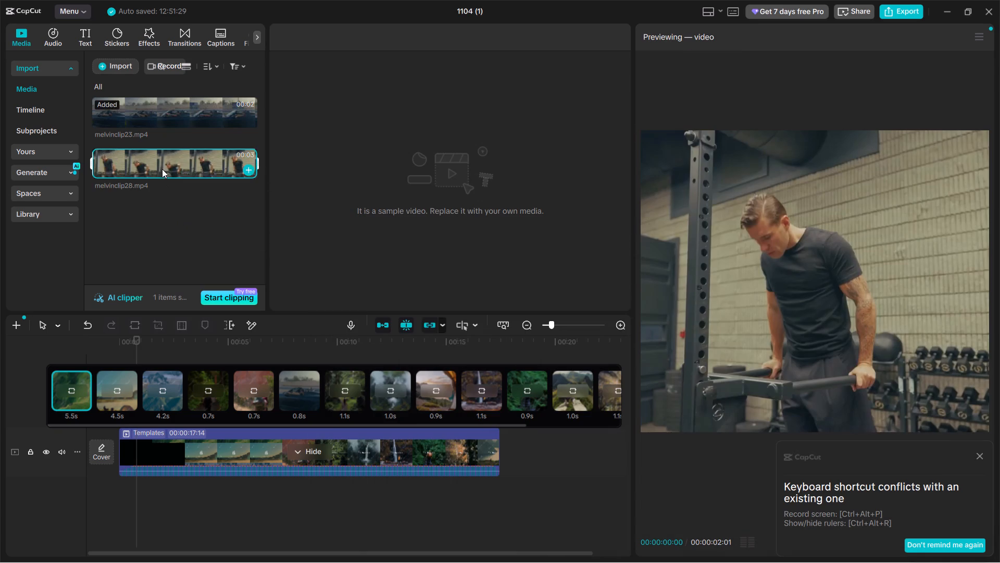
left_click_drag(162, 169, 334, 377)
Import melvinclip31.mp4 from the wolfclips folder, replace the template's eighth clip (1.0s) with it, and play back that section.
key("alt+Tab")
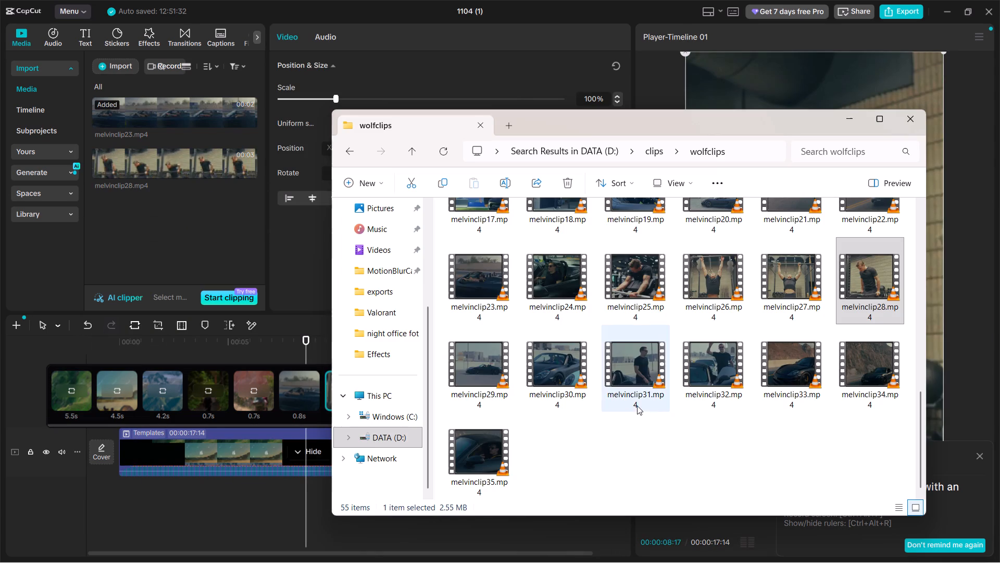
left_click_drag(642, 385, 483, 354)
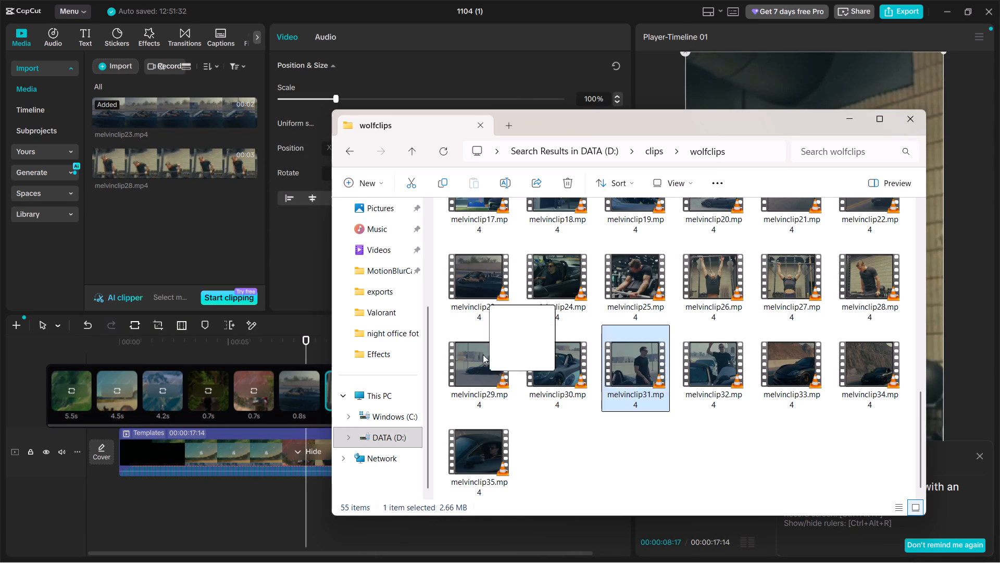
left_click_drag(483, 354, 147, 228)
left_click_drag(143, 217, 392, 401)
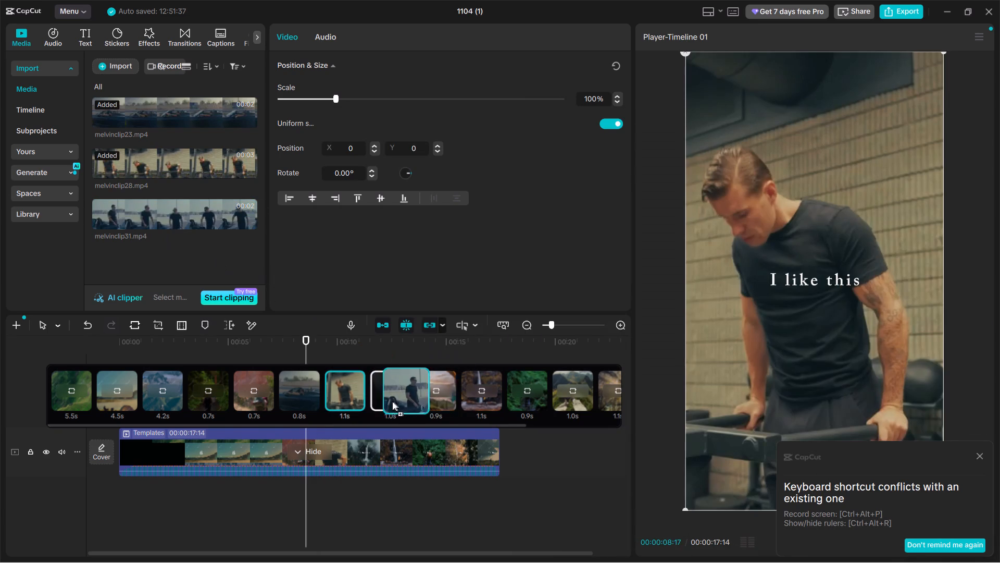
left_click_drag(392, 401, 392, 401)
key("space")
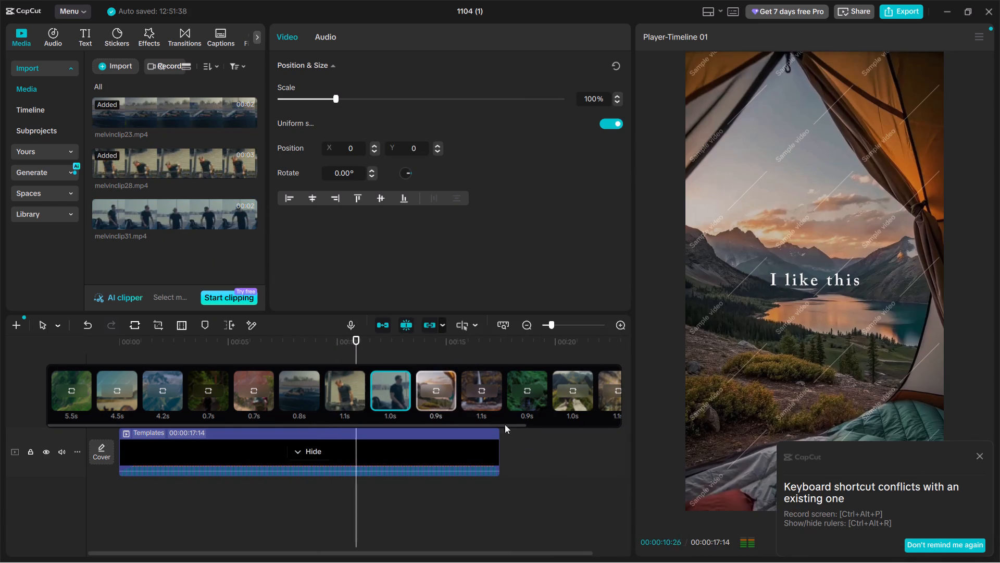
key("space")
left_click_drag(360, 343, 292, 344)
key("space")
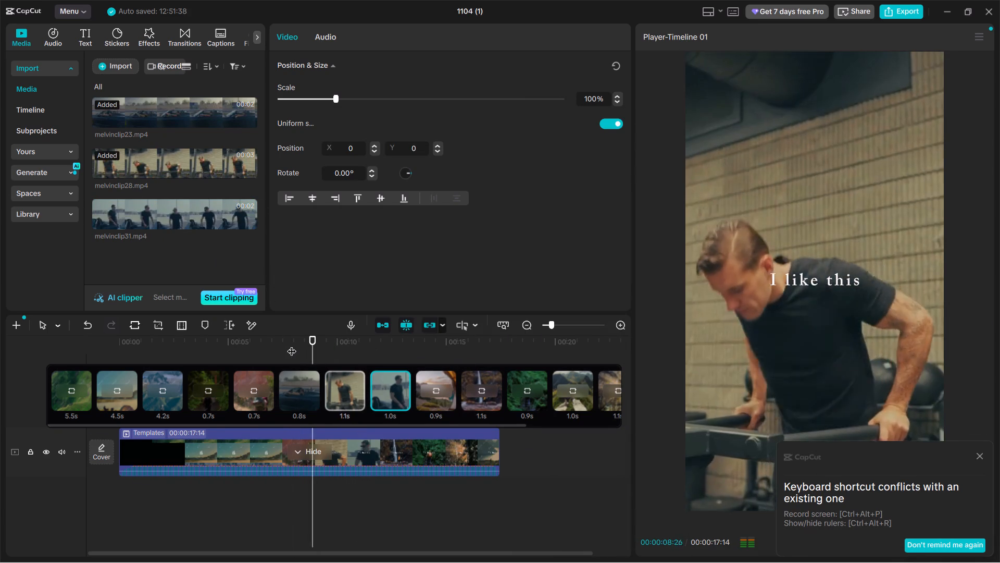
key("space")
Import melvinclip35.mp4 from the wolfclips folder, replace the template's tenth clip (1.1s) with it, and play back that section.
key("alt+Tab")
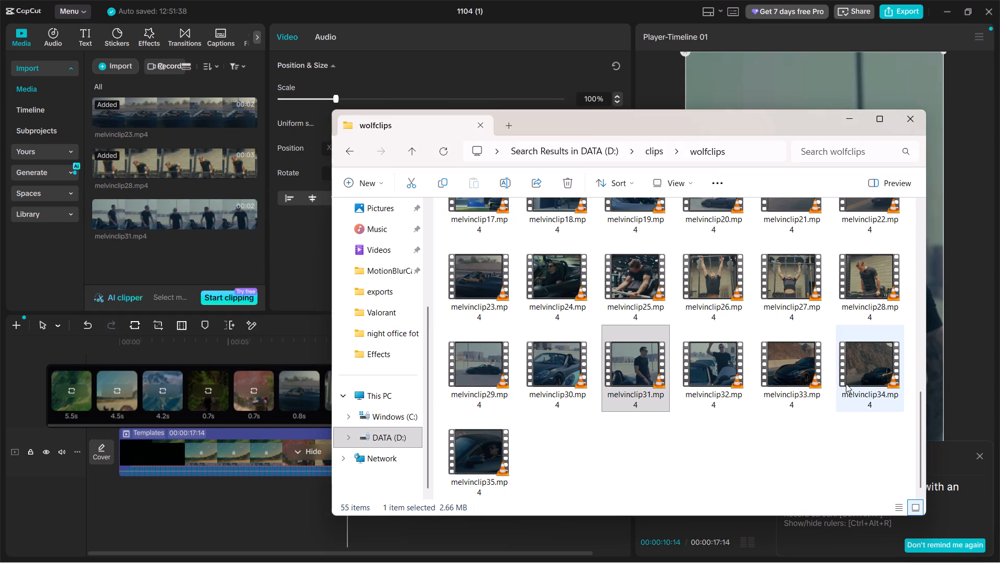
left_click_drag(473, 458, 175, 259)
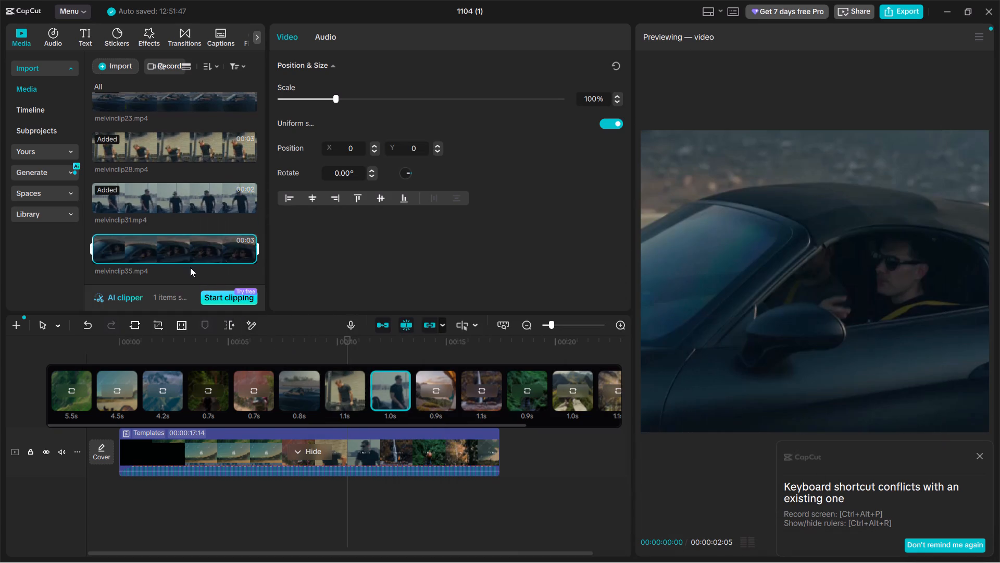
left_click_drag(193, 254, 486, 387)
key("space")
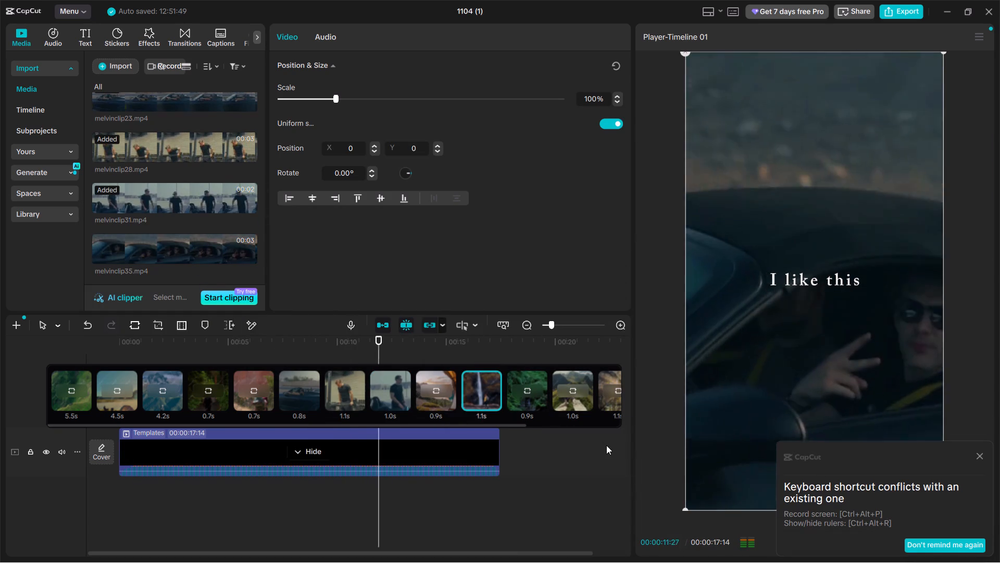
key("space")
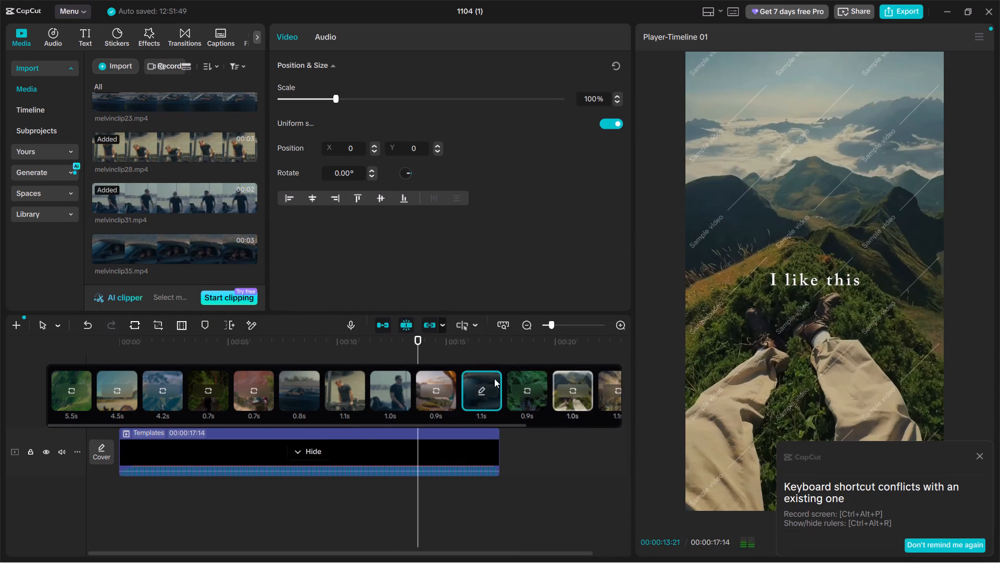
Browse the earlier clips of the wolfclips folder in File Explorer for more footage, then return to CapCut.
key("alt+Tab")
scroll(669, 380, "up", 5)
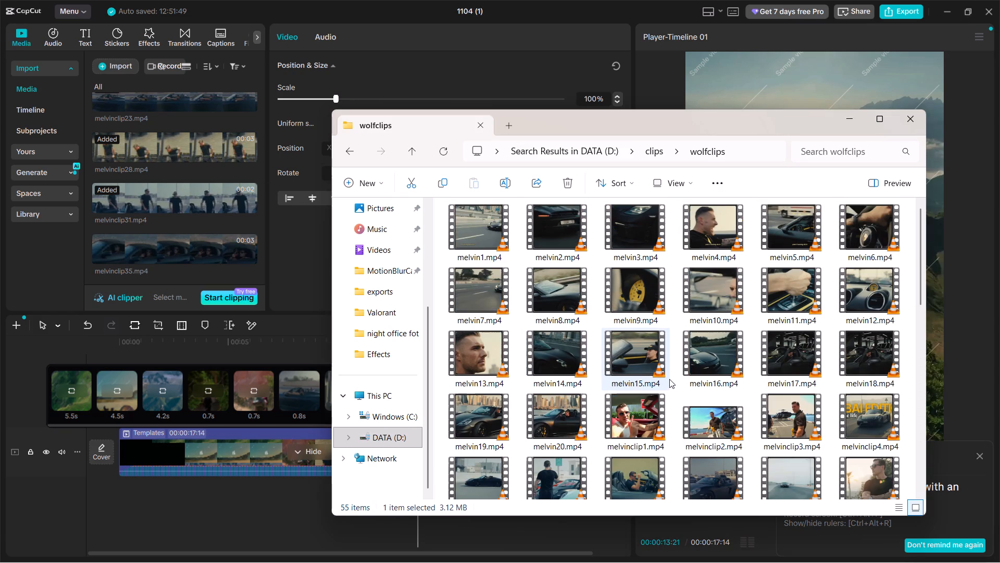
scroll(669, 379, "up", 5)
key("alt+Tab")
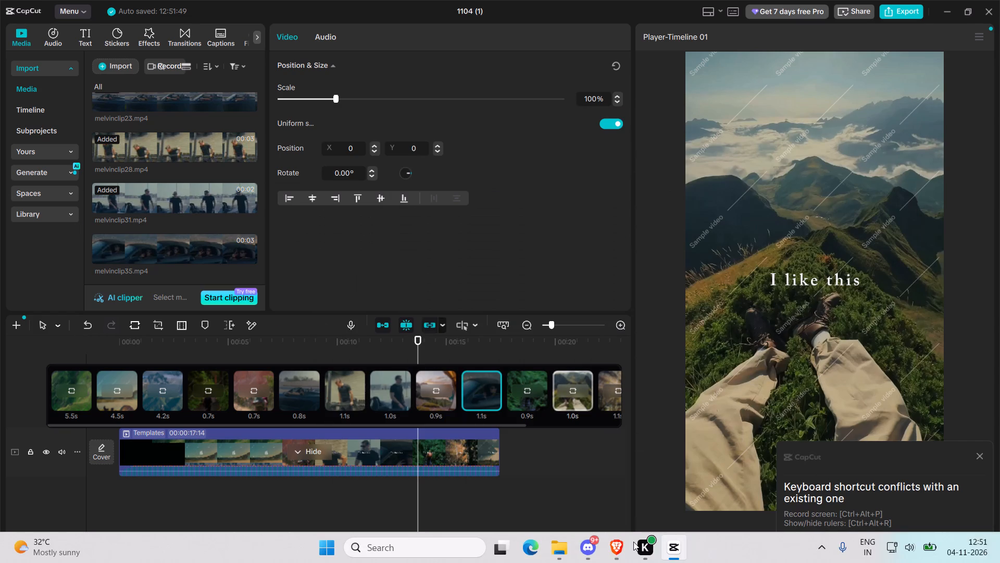
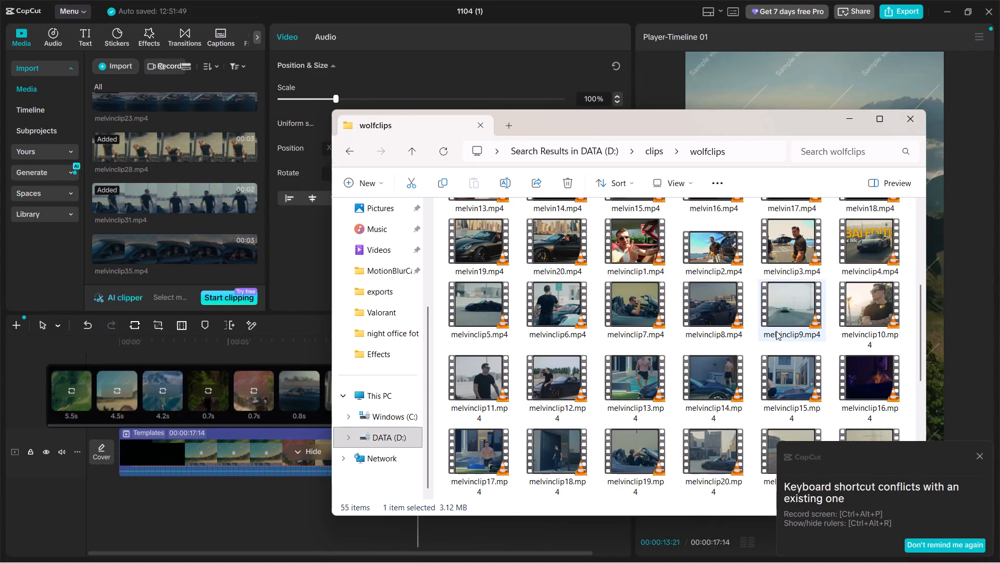
Import melvinclip4.mp4 from the wolfclips folder and try placing it on the template's eleventh clip, the 0.9s slot.
left_click_drag(853, 242, 214, 206)
scroll(218, 249, "down", 3)
left_click_drag(191, 247, 520, 380)
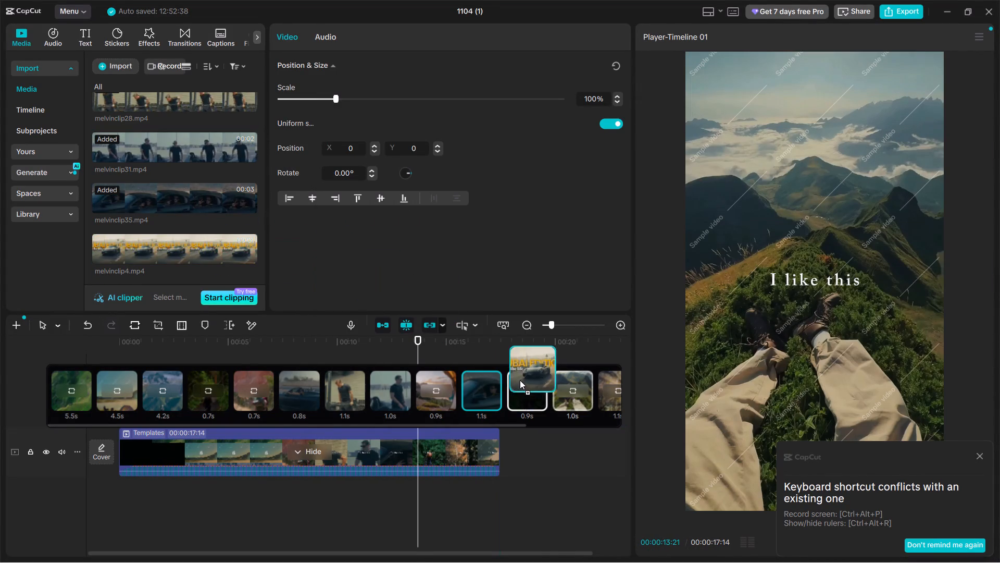
left_click_drag(520, 380, 136, 200)
Open the 1027 folder inside more clips in File Explorer and import 1027-8.mp4 and 1027-15.mp4 into the CapCut media.
key("alt+Tab")
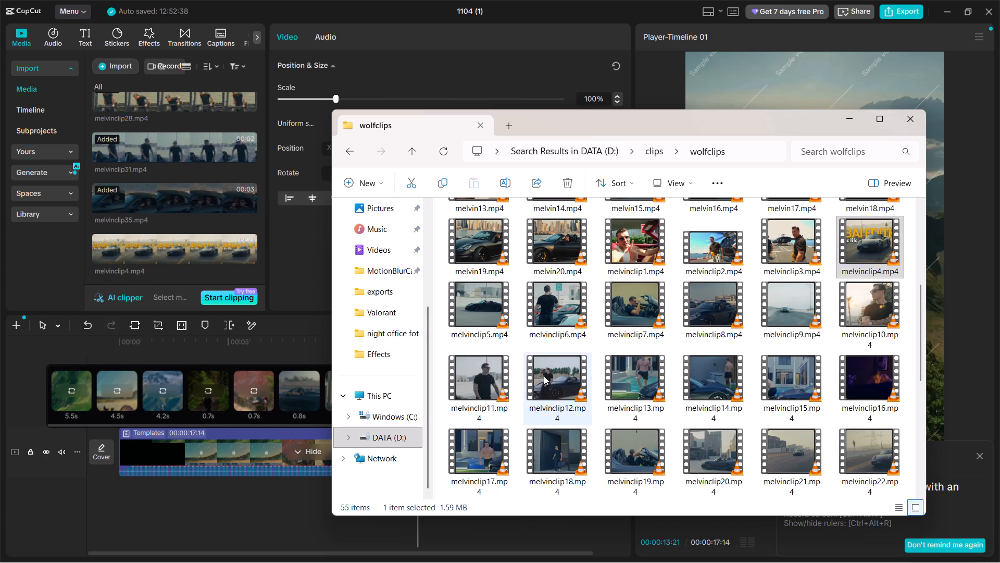
left_click(344, 153)
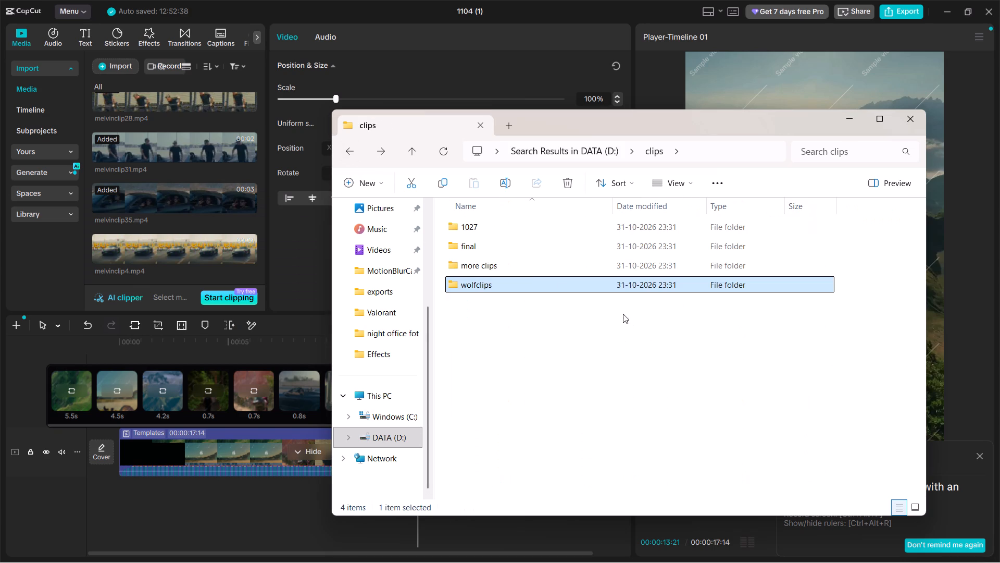
double_click(539, 266)
double_click(521, 232)
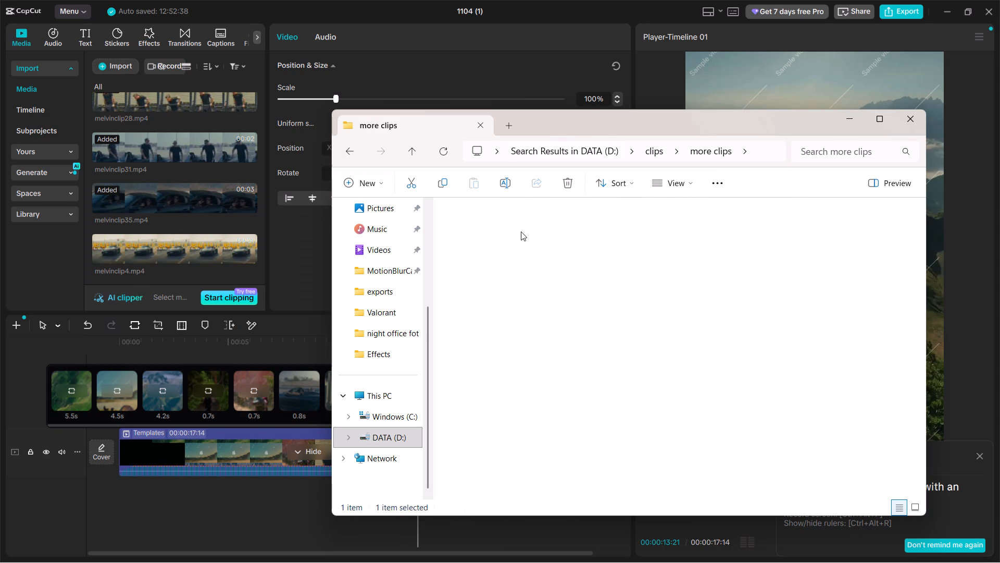
left_click_drag(551, 340, 110, 148)
scroll(213, 259, "down", 1)
key("alt+Tab")
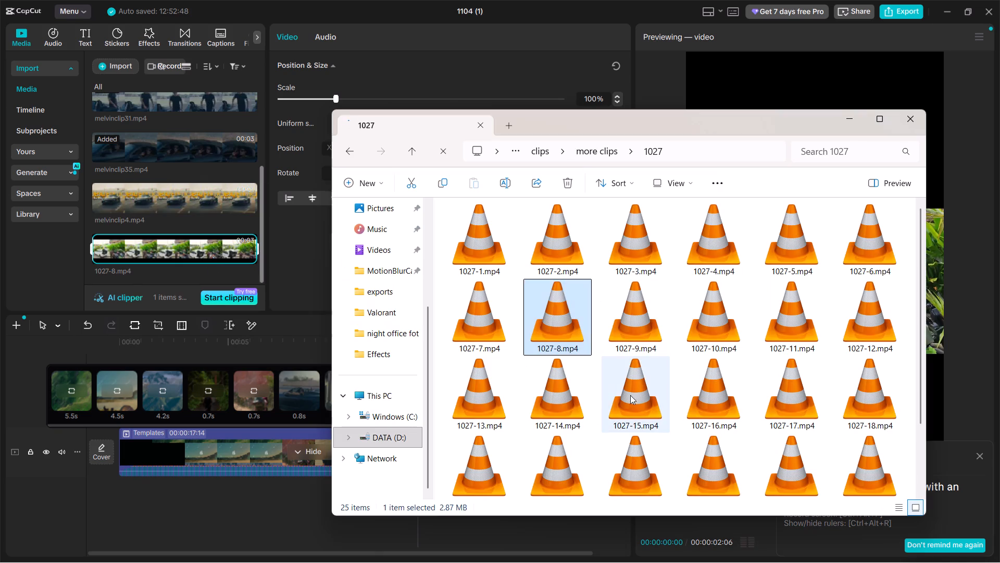
left_click_drag(634, 398, 171, 191)
Select all the clips in the 1027 folder in File Explorer and import them into the CapCut media.
key("alt+Tab")
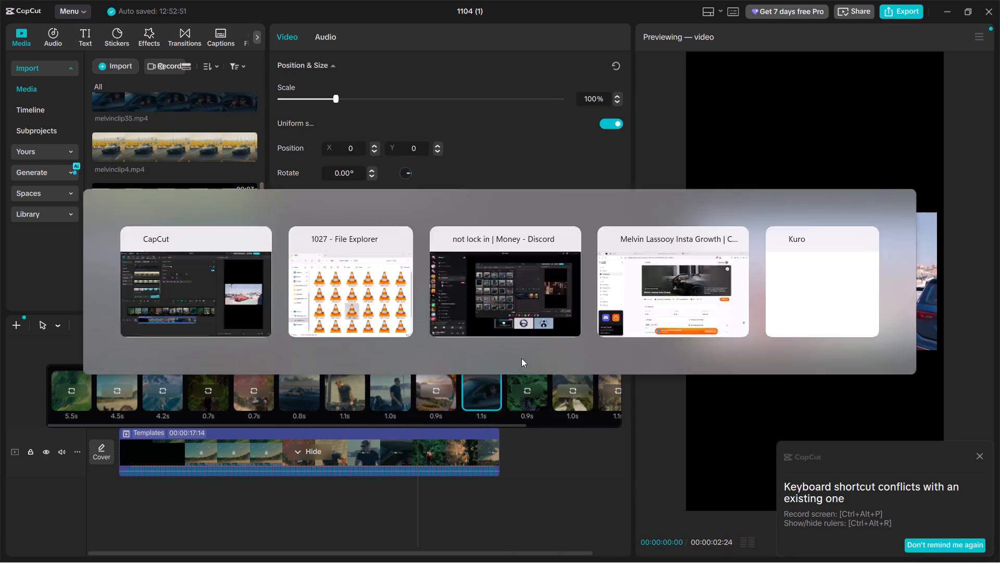
scroll(608, 384, "down", 8)
left_click(493, 461)
scroll(495, 447, "up", 7)
left_click(457, 286, "shift")
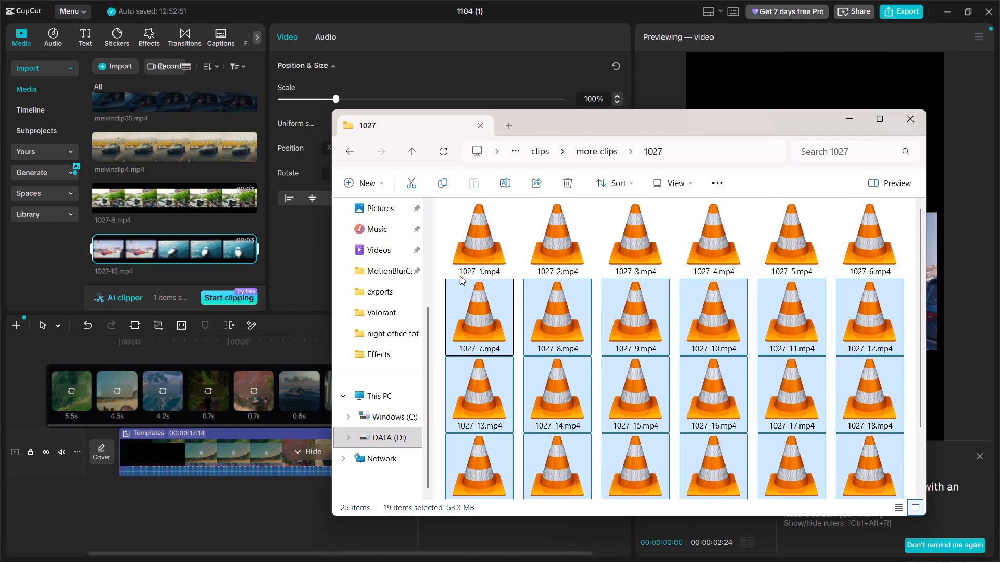
left_click(468, 248, "shift")
left_click_drag(493, 240, 172, 187)
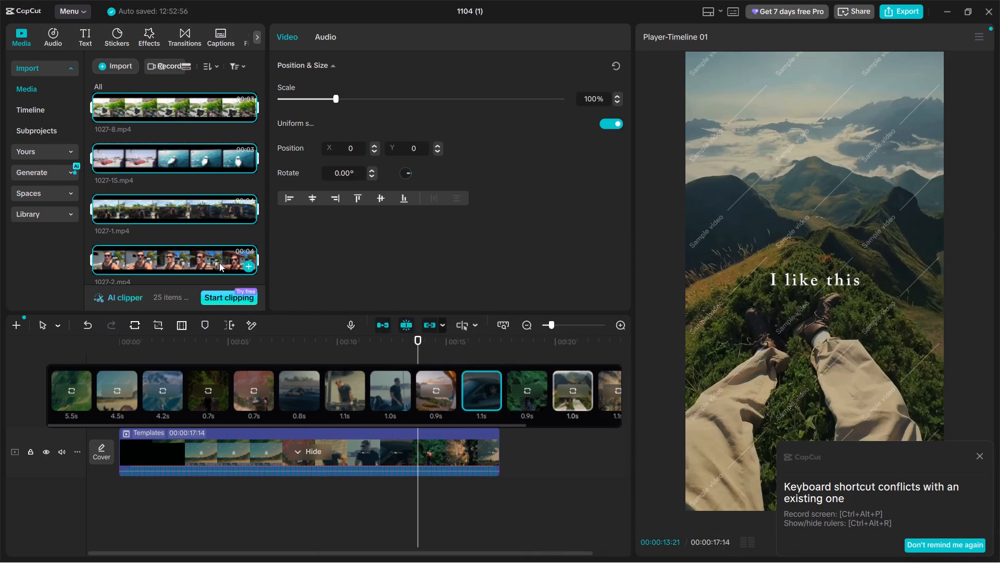
Preview the imported 1027 clips, replace the template's ninth clip (0.9s) with 1027-19.mp4, and play back that section.
scroll(218, 259, "down", 20)
scroll(218, 259, "down", 4)
scroll(111, 258, "down", 4)
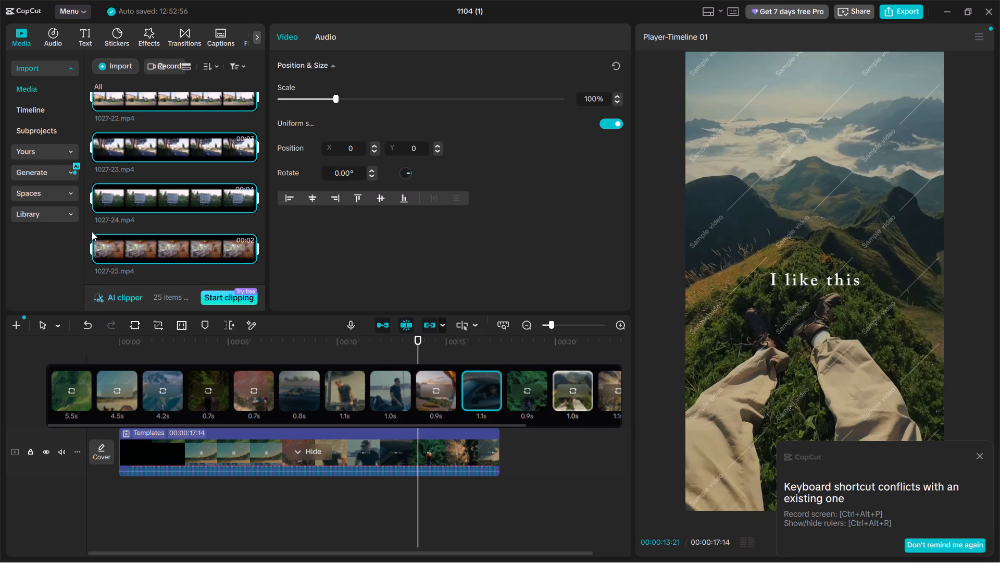
left_click(93, 223)
left_click(138, 155)
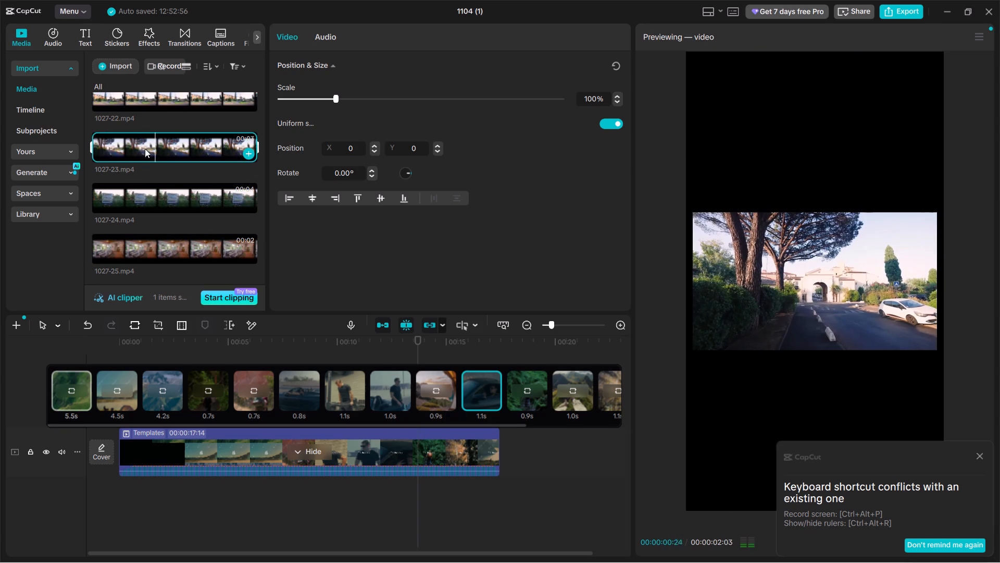
left_click(160, 99)
scroll(168, 135, "up", 2)
left_click(178, 146)
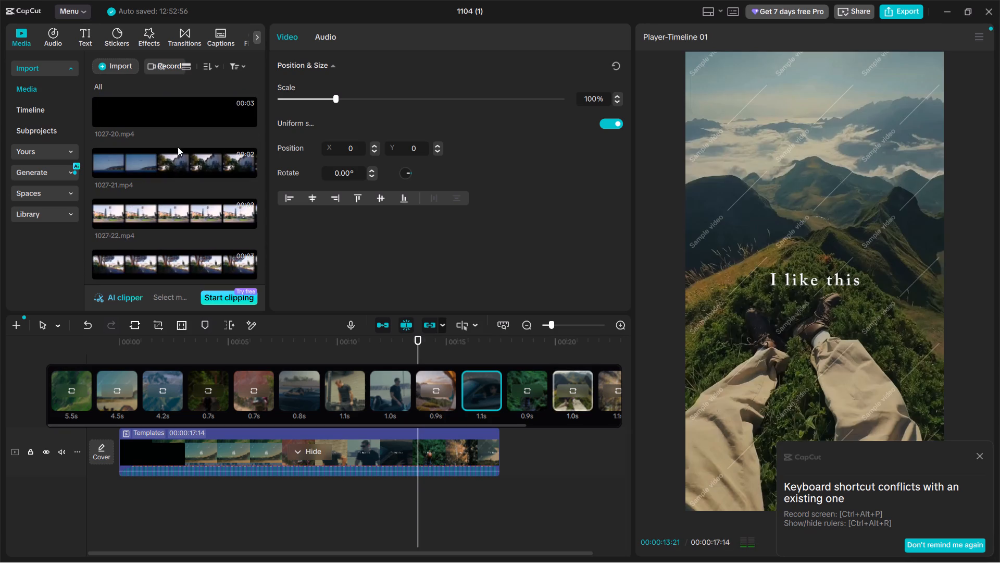
left_click(174, 162)
scroll(174, 162, "up", 2)
left_click(174, 222)
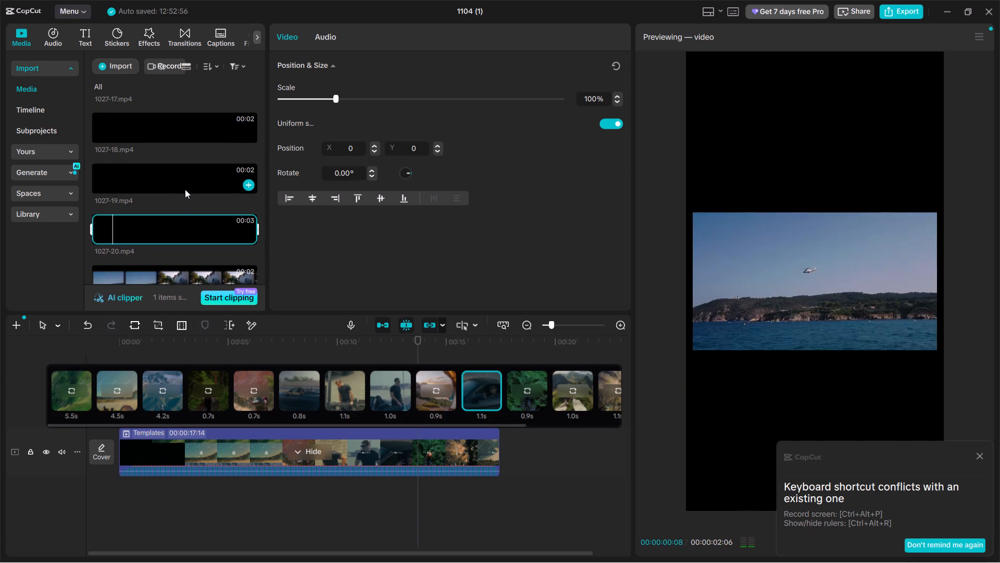
left_click(185, 185)
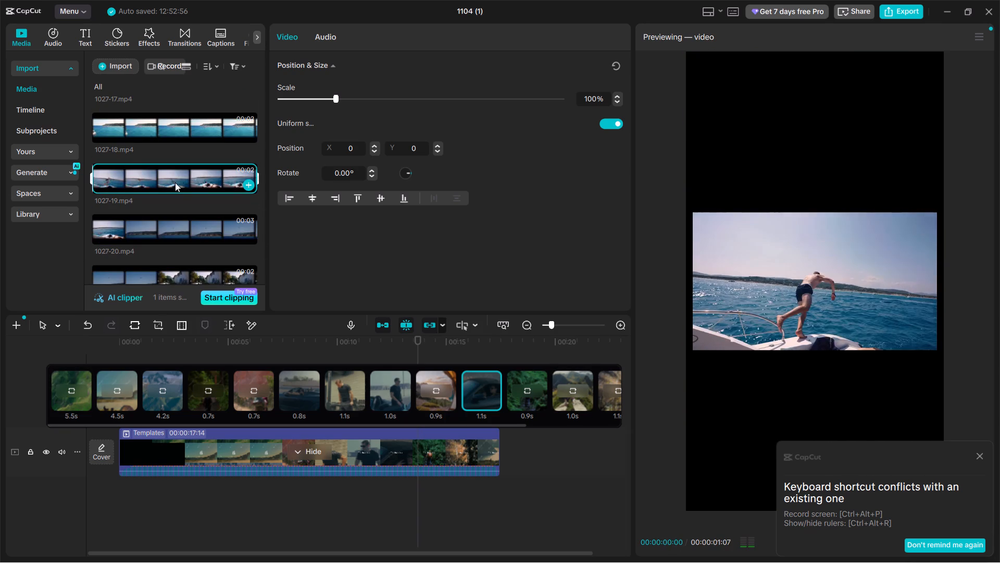
left_click_drag(172, 183, 420, 386)
key("space")
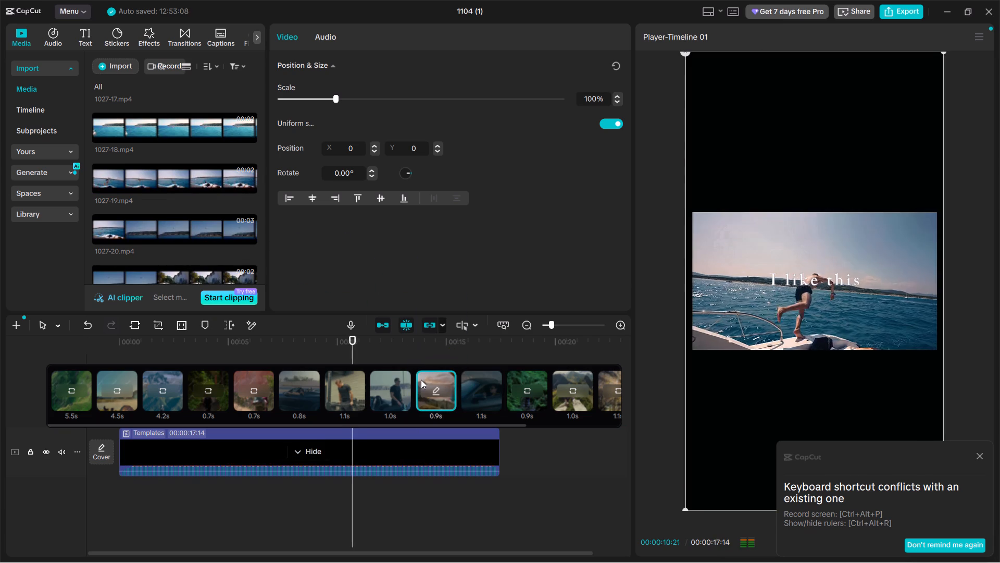
key("space")
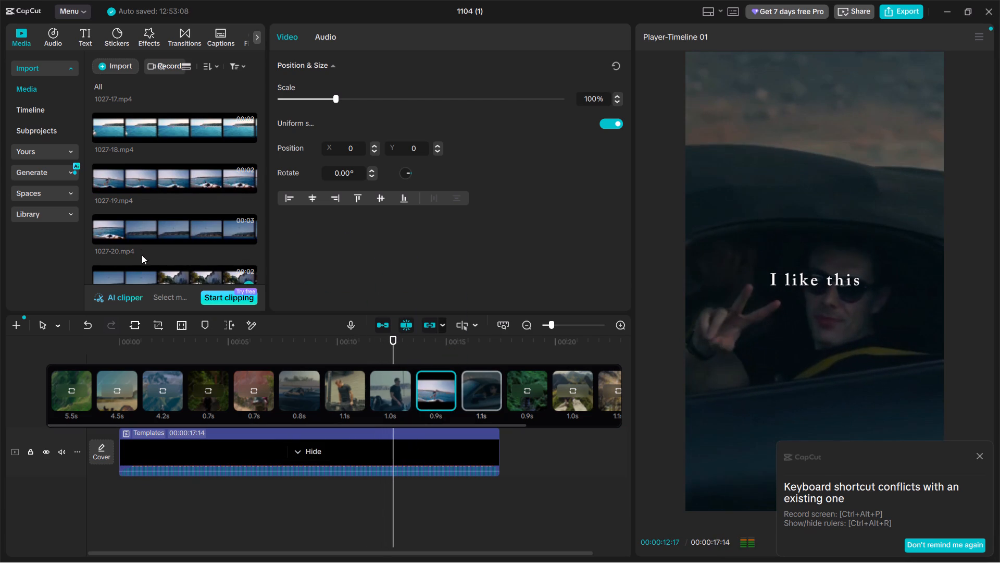
Preview 1027-18.mp4, 1027-14.mp4, 1027-13.mp4 and 1027-12.mp4 in the media library, then switch to File Explorer.
left_click(169, 121)
scroll(178, 169, "up", 3)
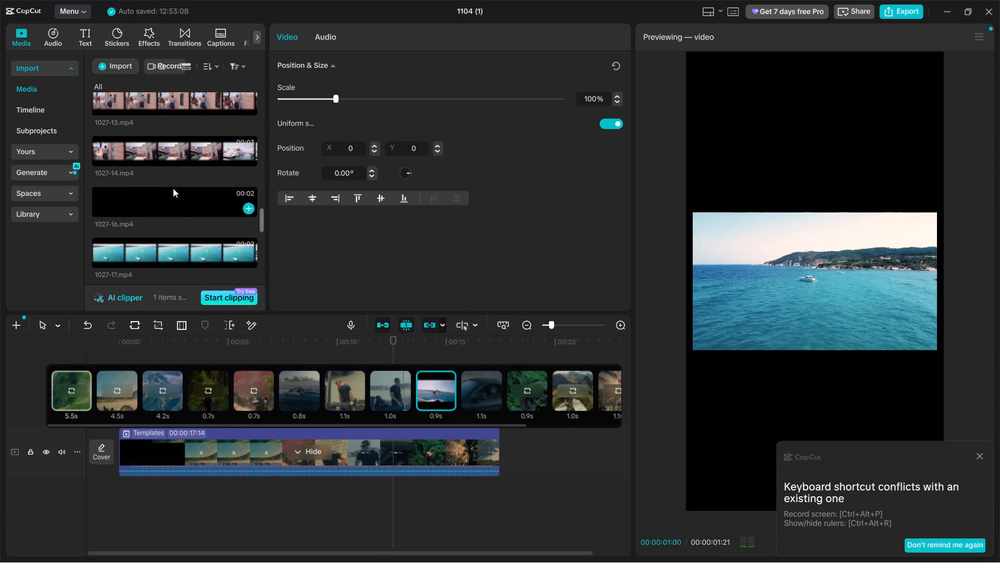
left_click(166, 152)
scroll(166, 152, "up", 2)
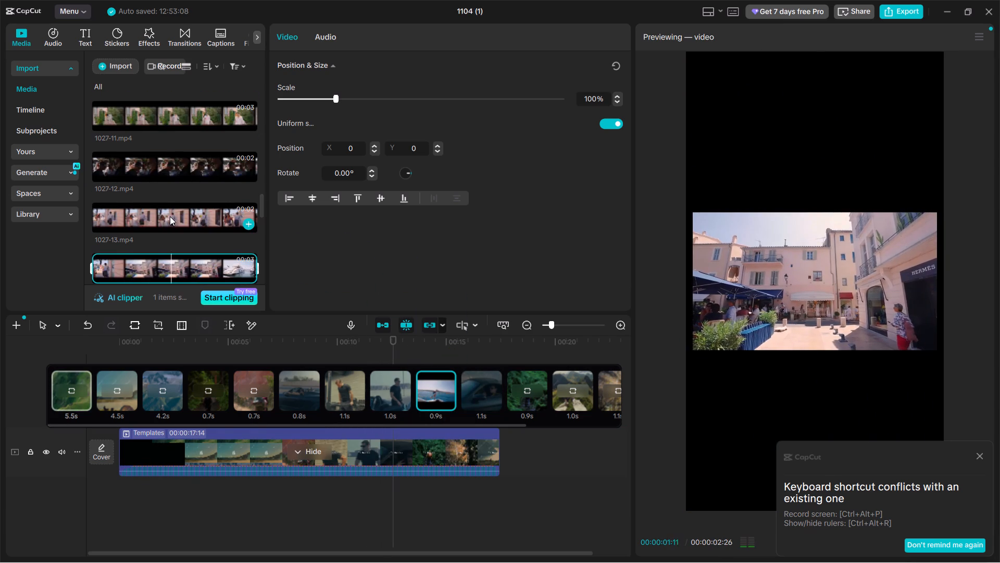
left_click(170, 216)
left_click(172, 178)
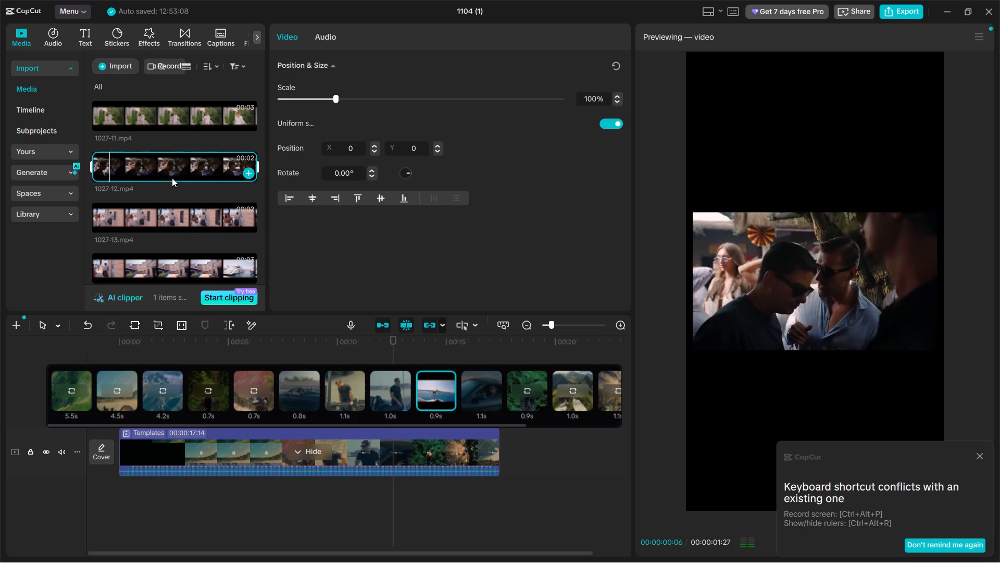
key("alt+Tab")
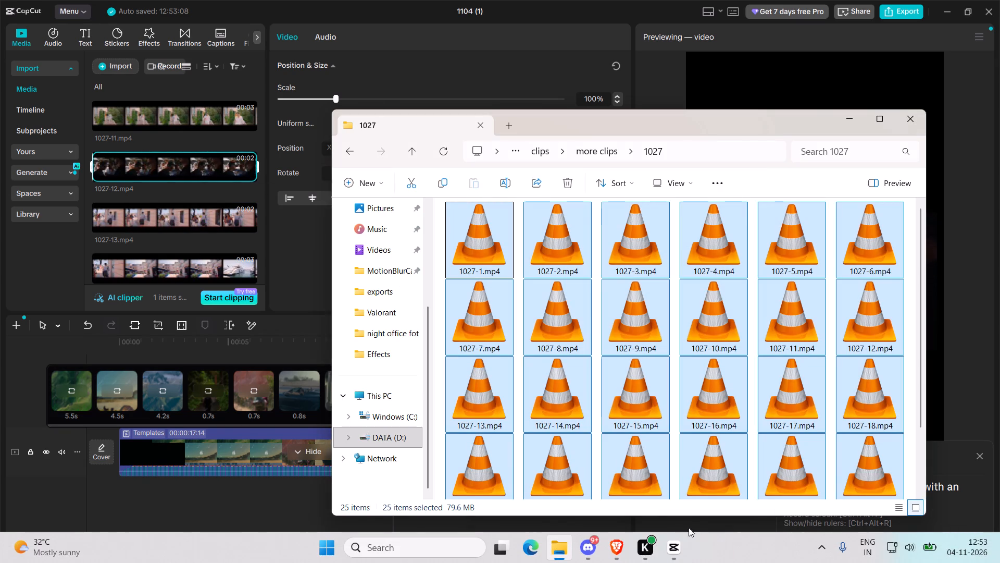
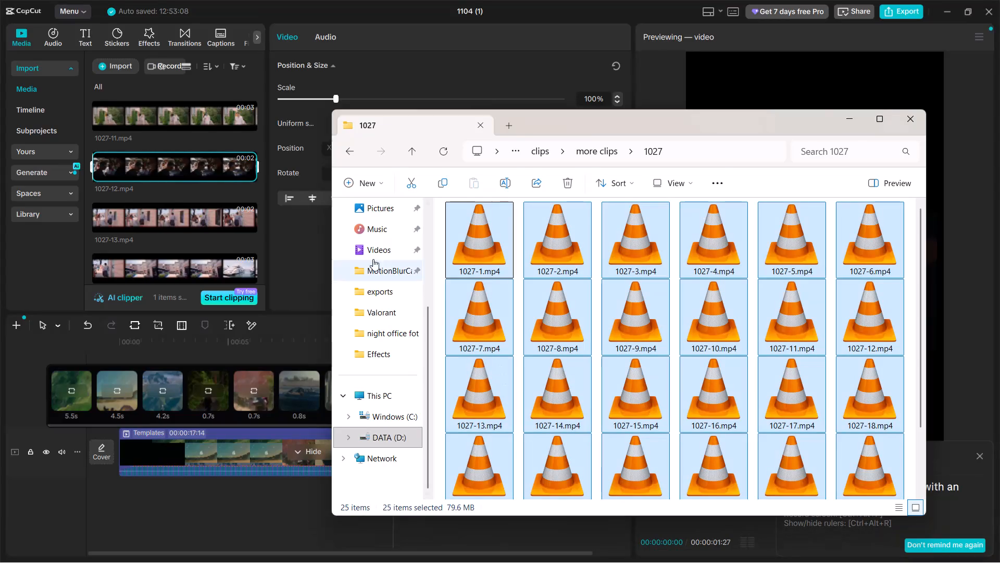
Replace the template's eleventh clip (0.9s) with 1027-12.mp4 in CapCut and play back parts of the timeline.
left_click(306, 290)
left_click_drag(198, 162, 526, 406)
key("space")
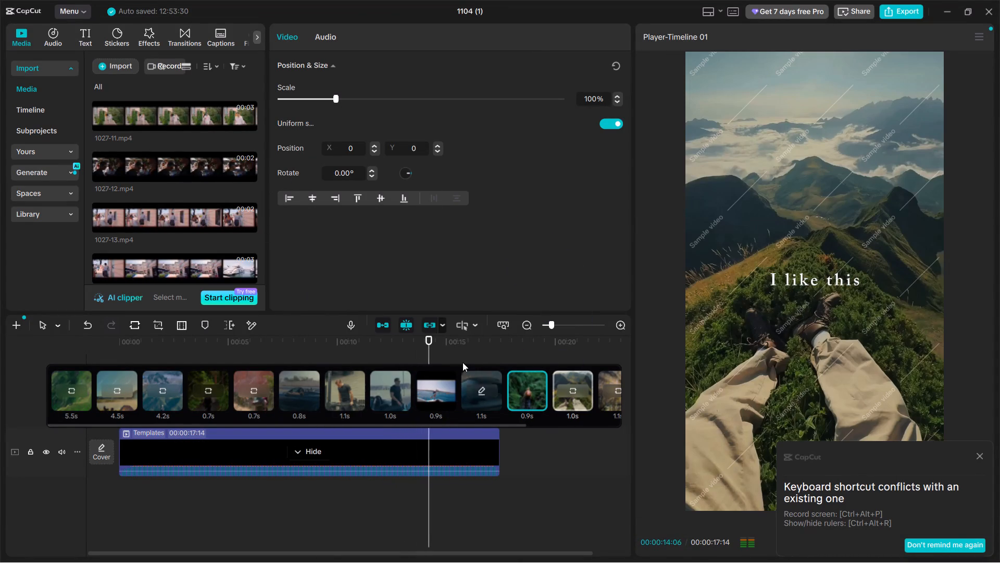
key("space")
left_click_drag(418, 349, 221, 361)
key("space")
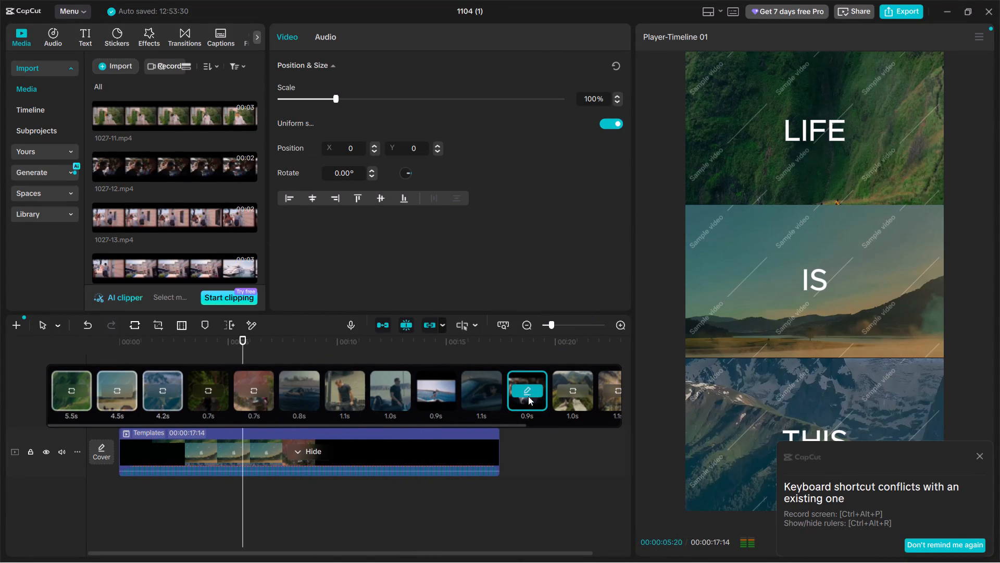
key("space")
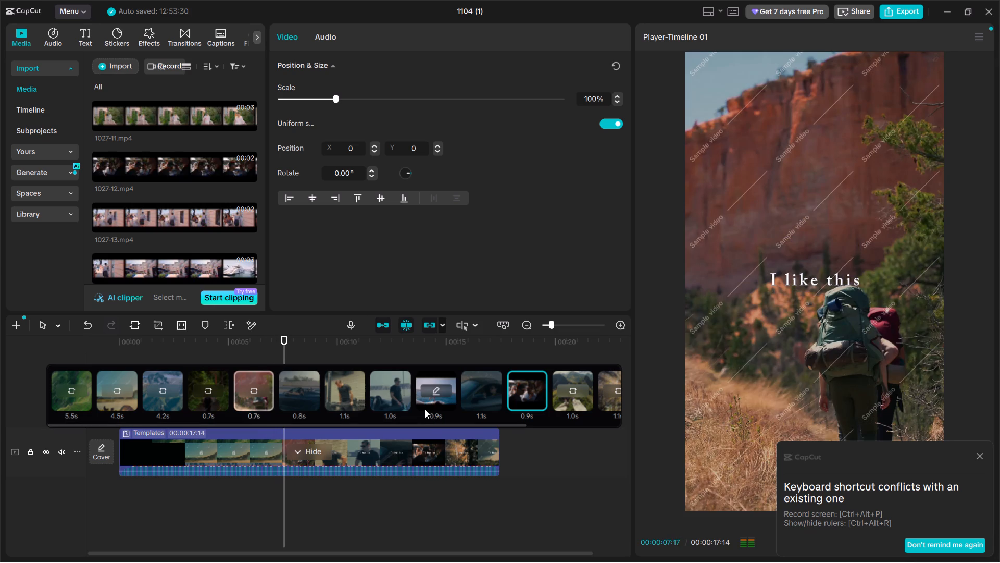
Replace the template's fifth clip (0.7s) with 1027-11.mp4 and play back that section.
key("alt+Tab")
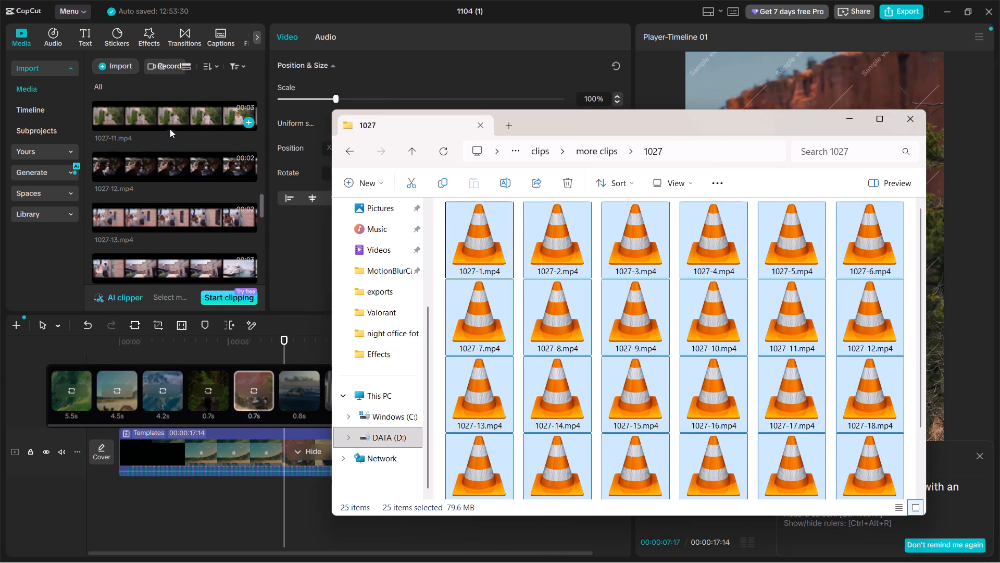
left_click(170, 127)
scroll(178, 129, "up", 1)
left_click_drag(166, 172, 384, 282)
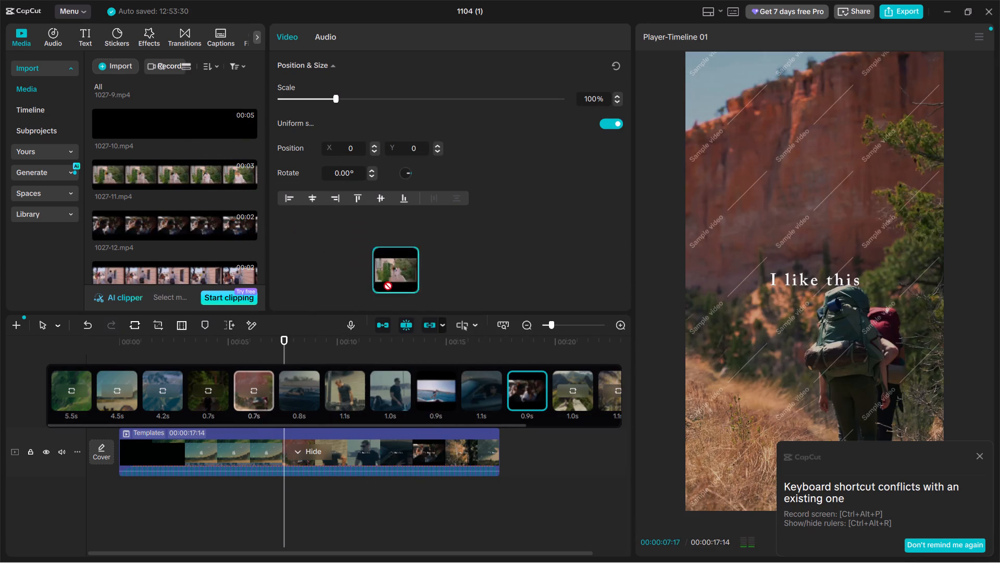
left_click_drag(384, 282, 245, 397)
key("space")
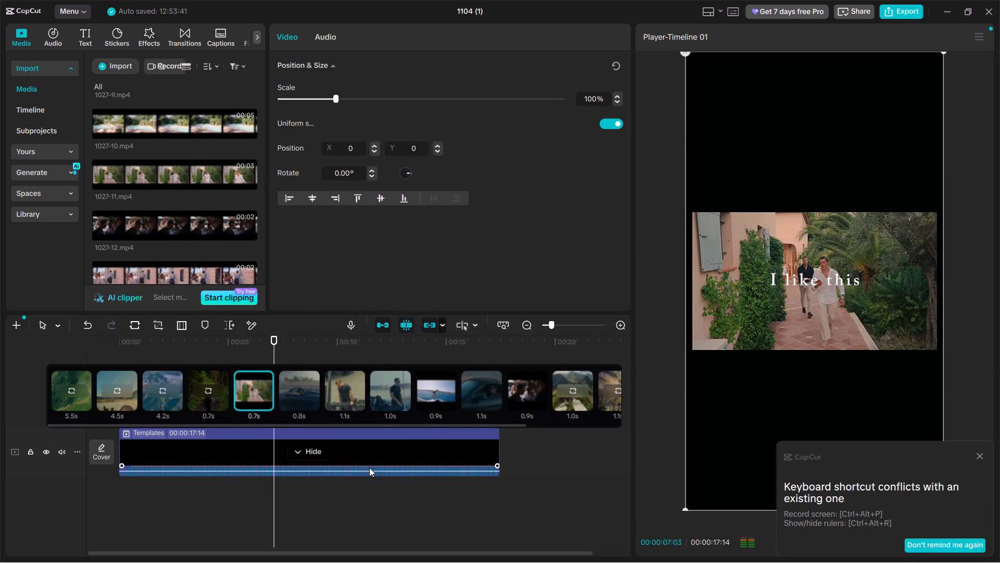
key("space")
Replace the template's fourth clip (0.7s) with 1027-10.mp4 and play the video back from near its beginning.
scroll(228, 258, "up", 1)
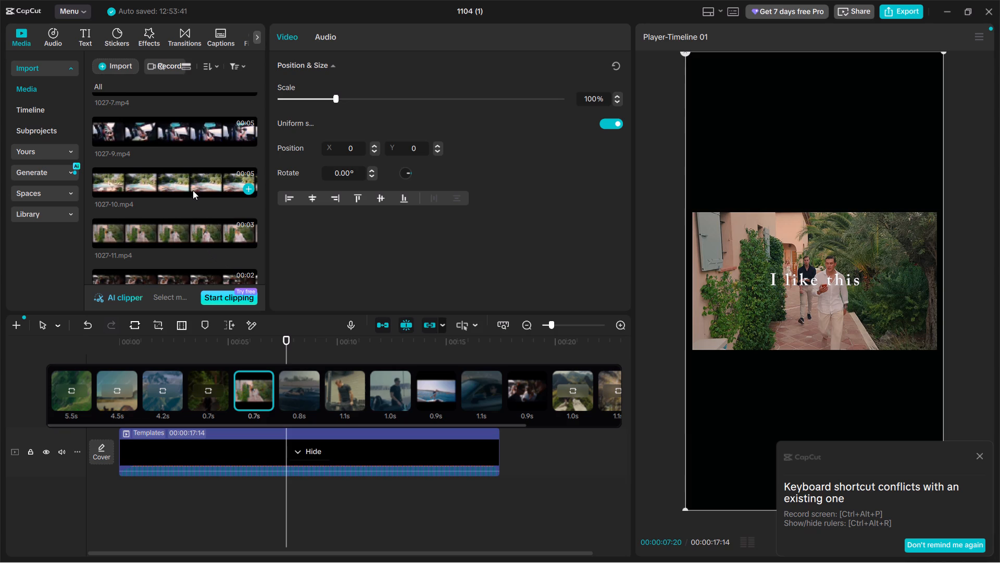
left_click(193, 190)
left_click_drag(182, 180, 240, 367)
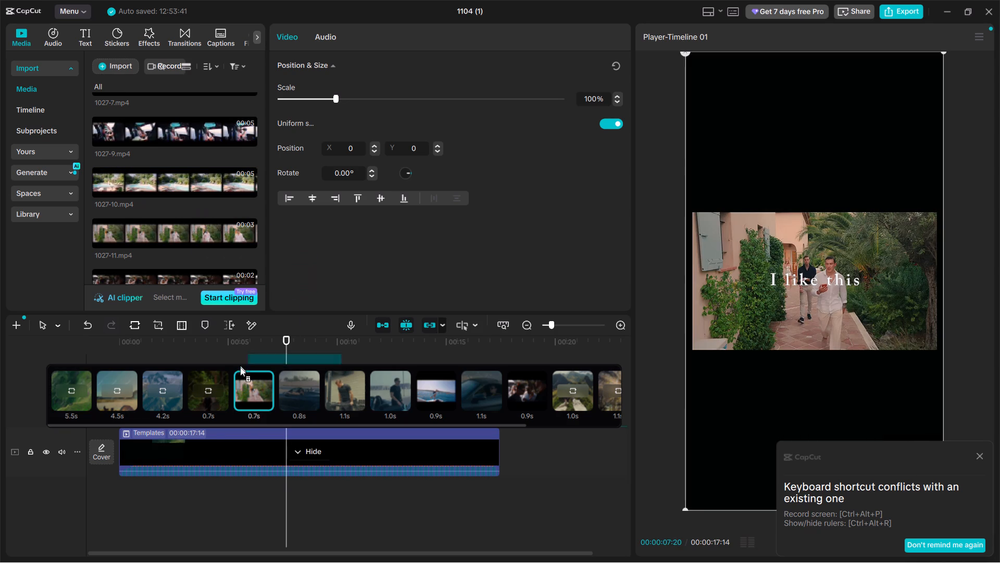
left_click_drag(240, 367, 211, 400)
key("space")
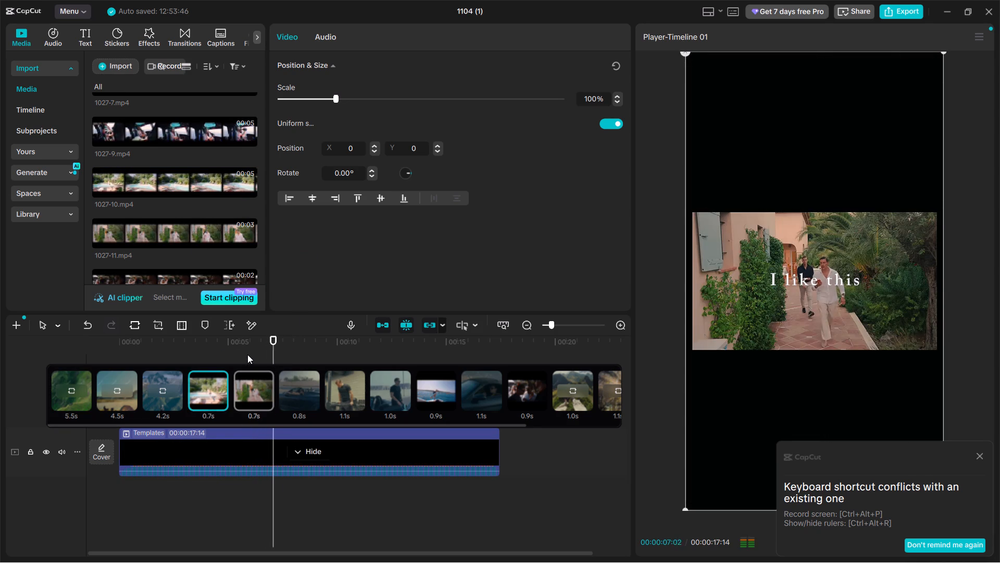
key("space")
left_click_drag(246, 354, 141, 358)
key("space")
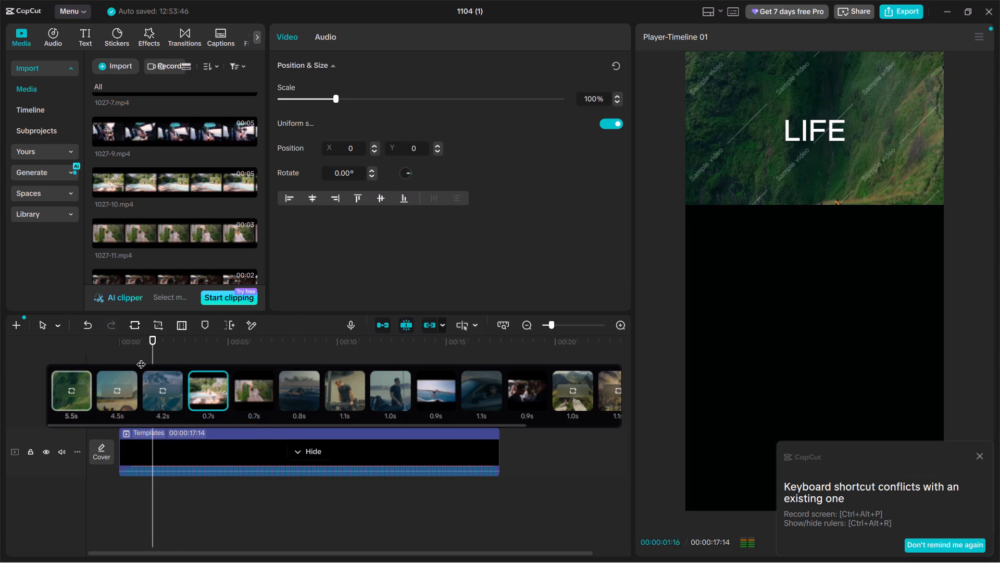
scroll(329, 417, "up", 2)
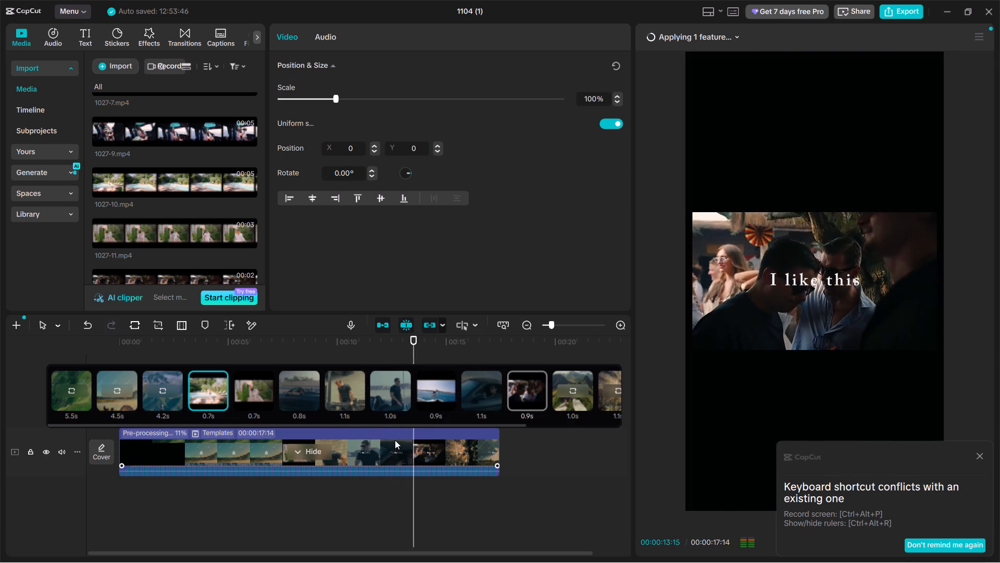
key("space")
Preview 1027-7.mp4 and 1027-6.mp4, and replace the template's twelfth clip (1.0s) with 1027-6.mp4.
key("alt+Tab")
scroll(463, 359, "up", 4)
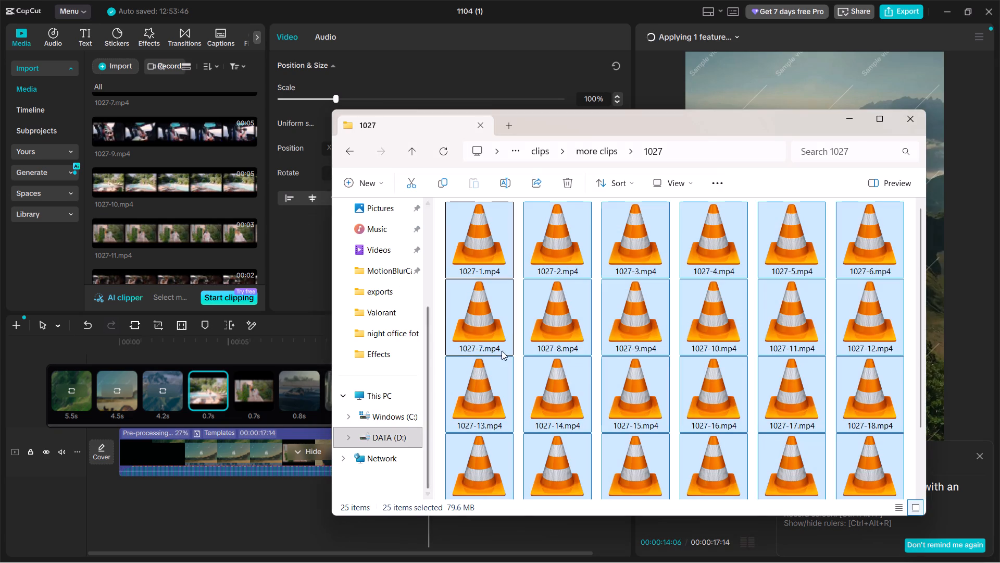
scroll(155, 143, "up", 1)
left_click(166, 143)
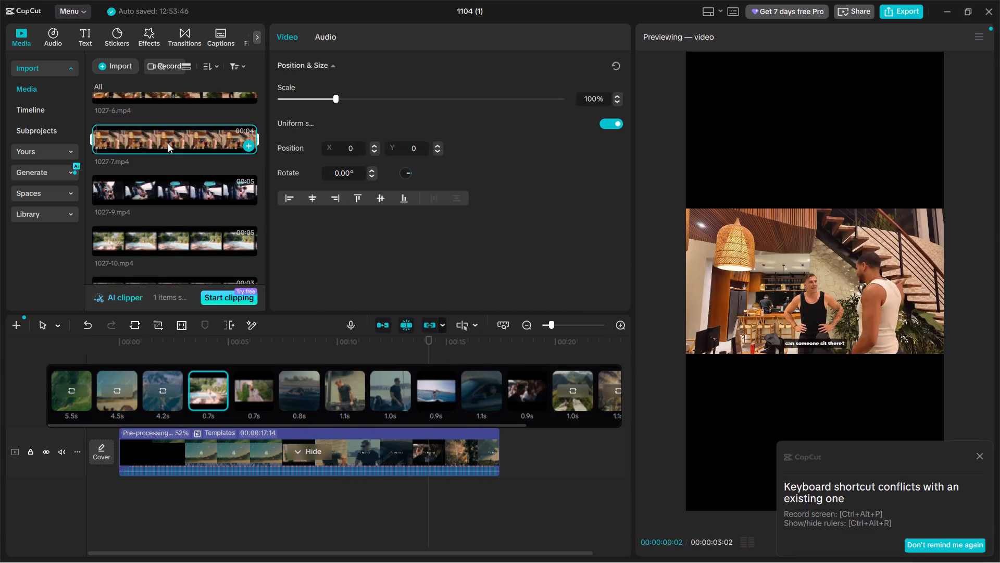
scroll(184, 147, "up", 2)
left_click(160, 210)
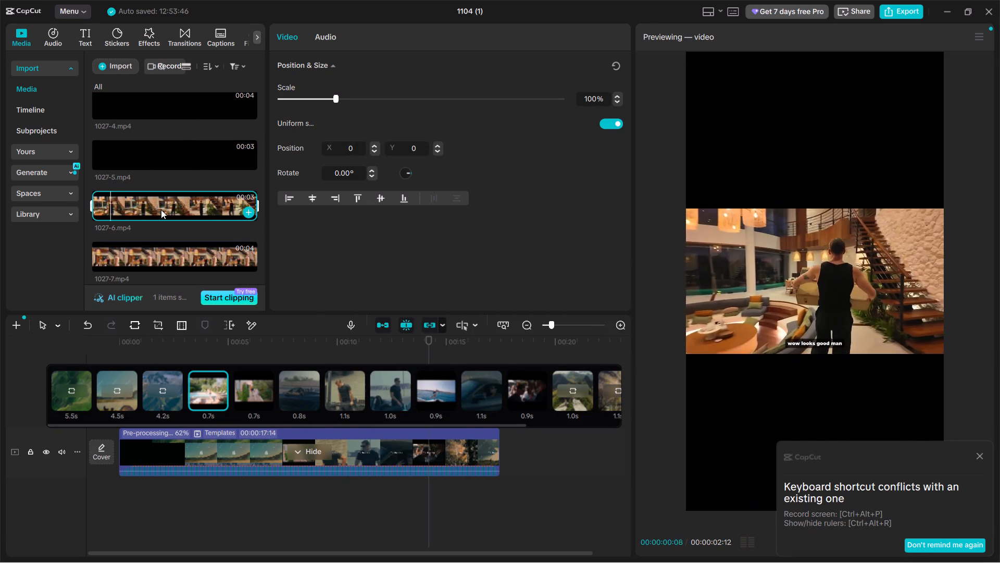
left_click_drag(163, 206, 489, 292)
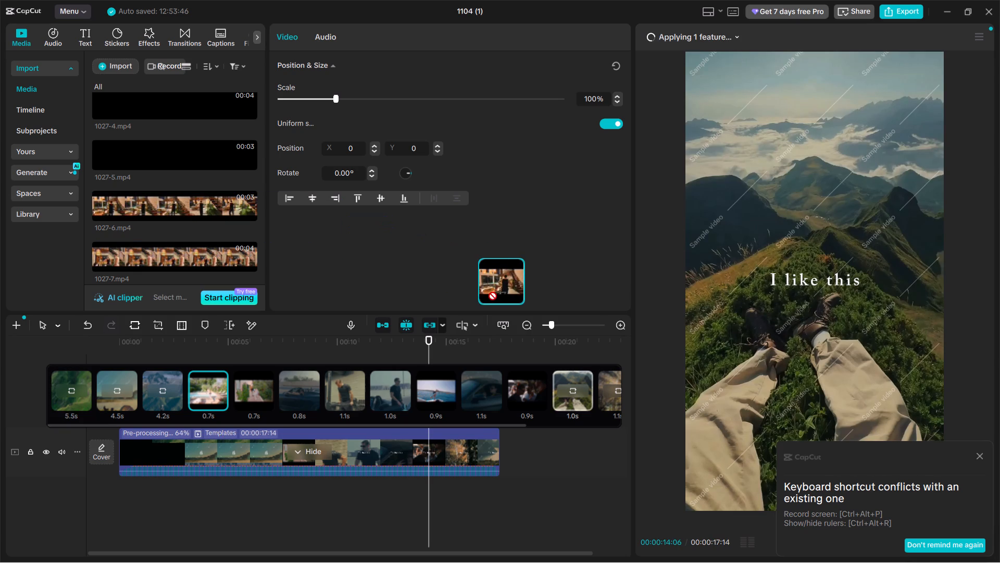
left_click_drag(489, 292, 560, 383)
Replace the template's thirteenth clip (1.1s) with 1027-2.mp4 from the media library.
scroll(167, 226, "up", 1)
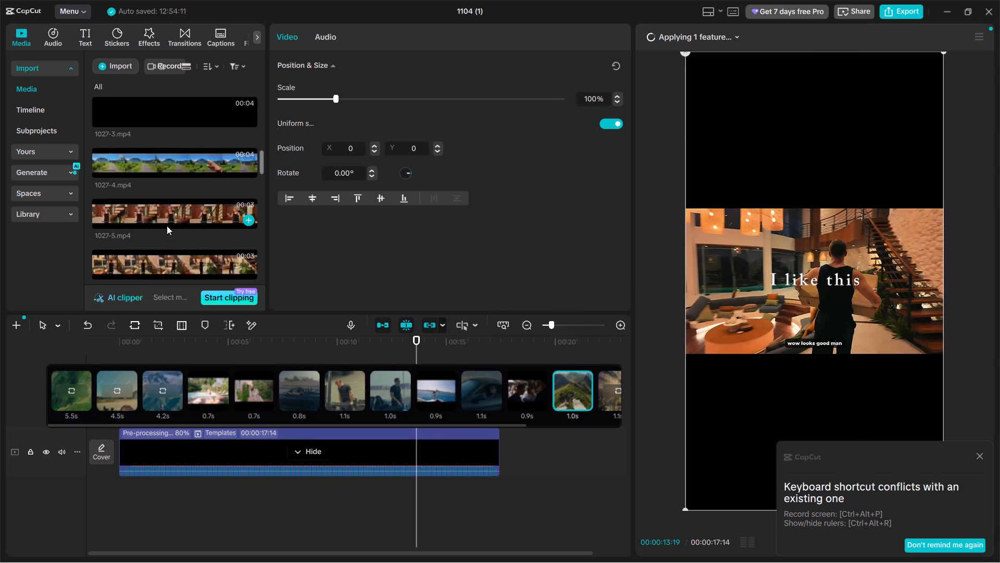
scroll(167, 226, "up", 2)
left_click_drag(166, 177, 355, 301)
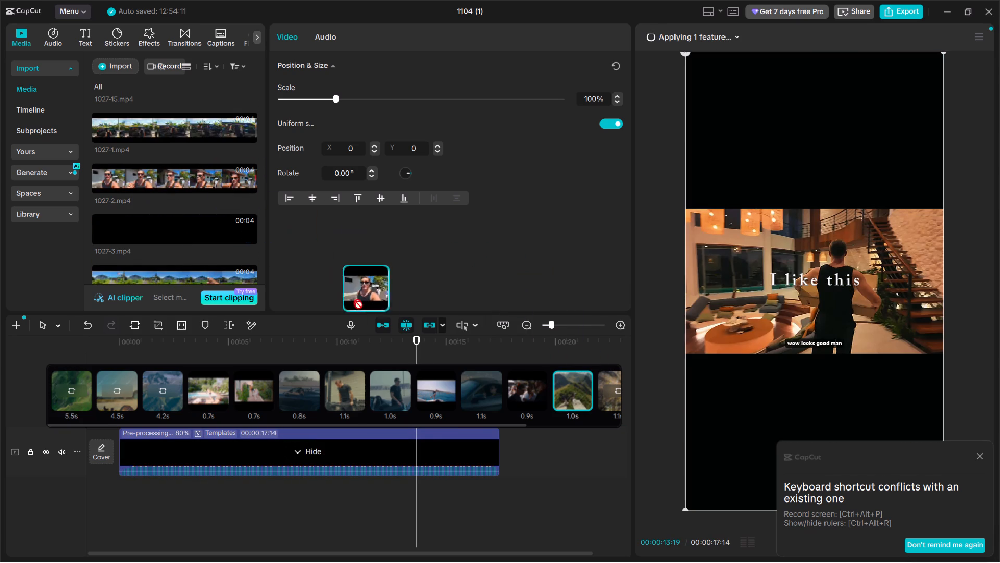
left_click_drag(355, 301, 589, 390)
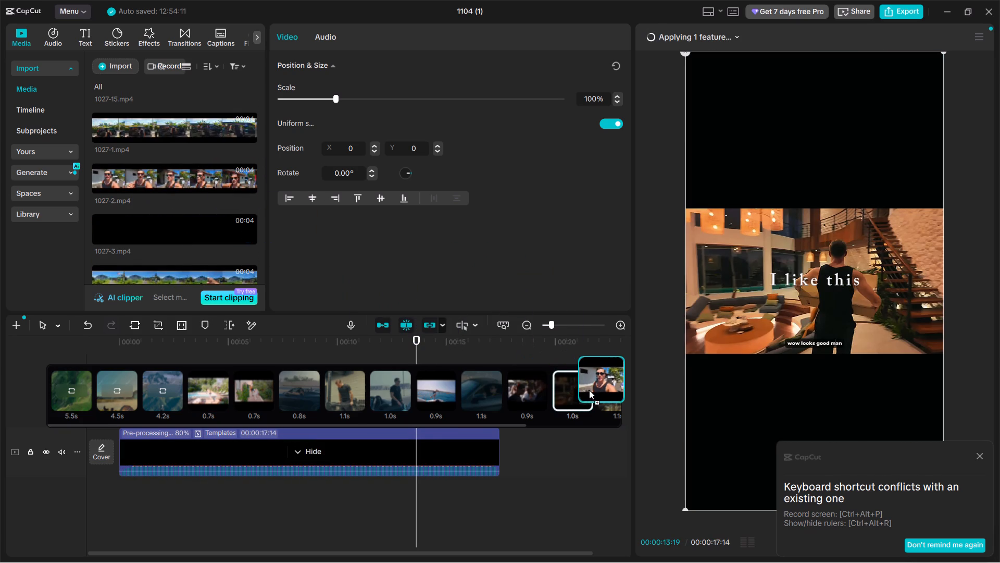
left_click_drag(589, 390, 611, 399)
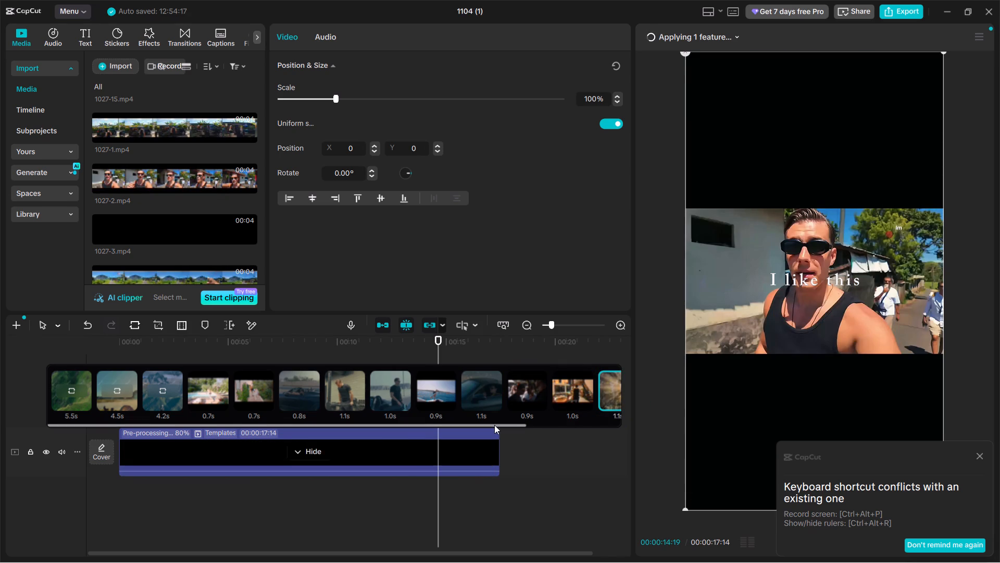
Preview 1027-1.mp4 and 1027-15.mp4, replace the template's fourteenth clip (0.9s) with 1027-15.mp4, and play back the ending.
scroll(507, 391, "down", 1)
left_click_drag(440, 424, 635, 443)
scroll(150, 167, "up", 1)
left_click(155, 181)
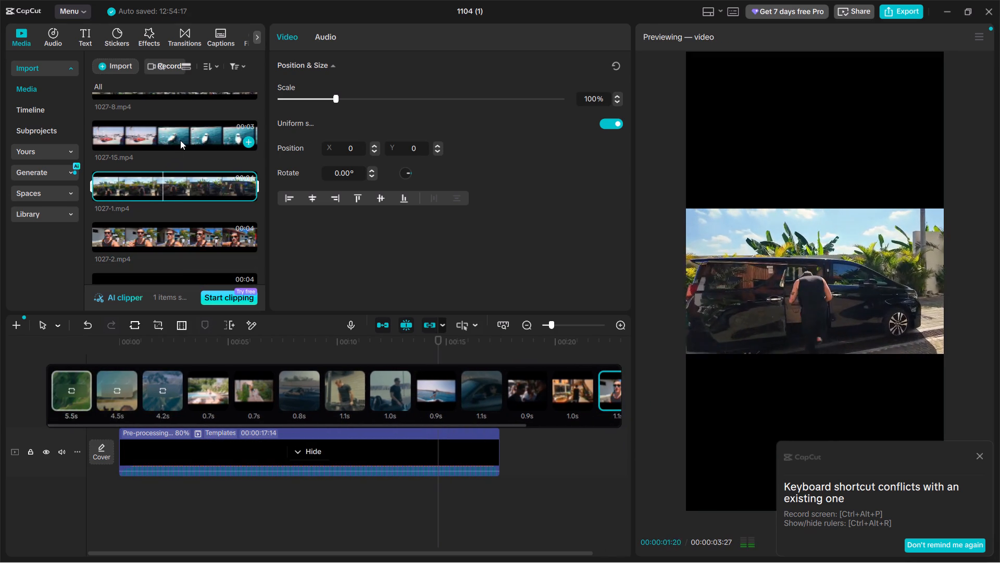
left_click(180, 140)
left_click_drag(157, 134, 168, 140)
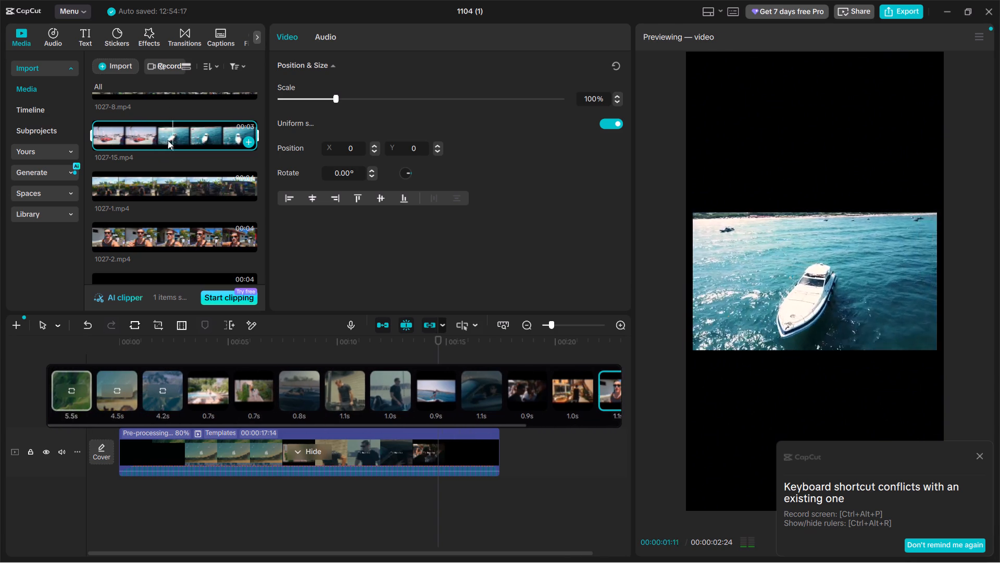
left_click_drag(168, 140, 605, 409)
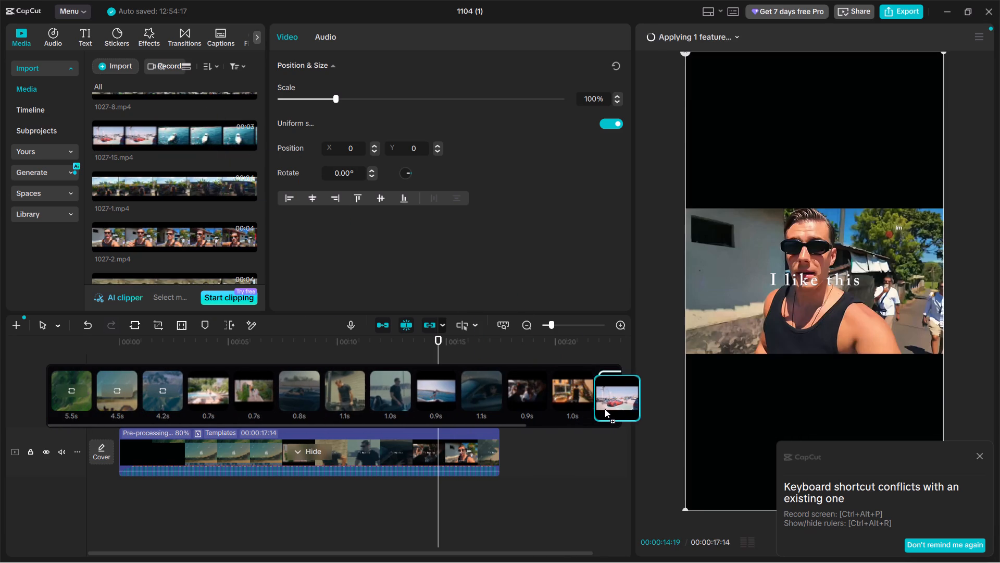
left_click_drag(605, 409, 142, 202)
left_click_drag(455, 427, 466, 428)
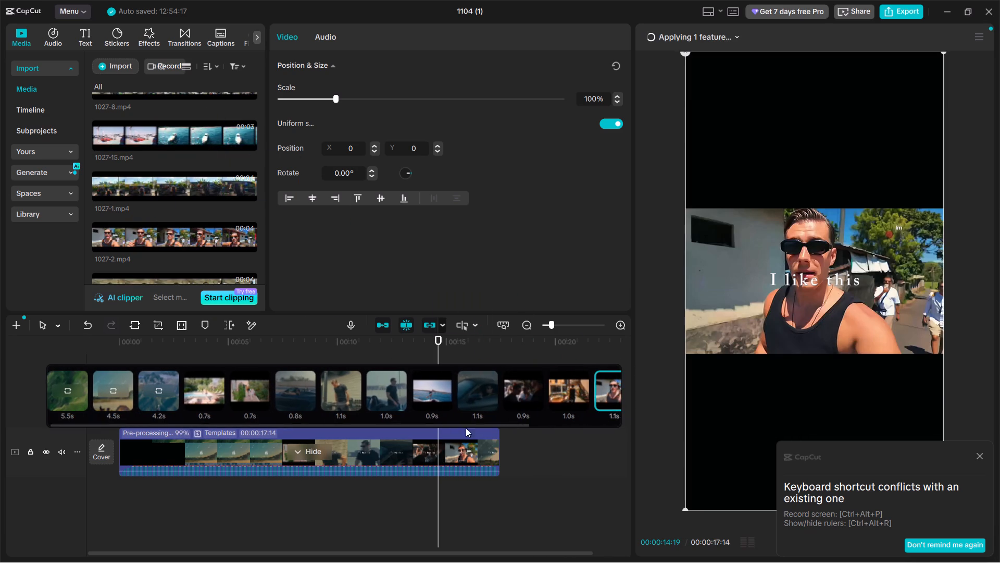
left_click_drag(466, 428, 605, 441)
left_click_drag(160, 137, 544, 391)
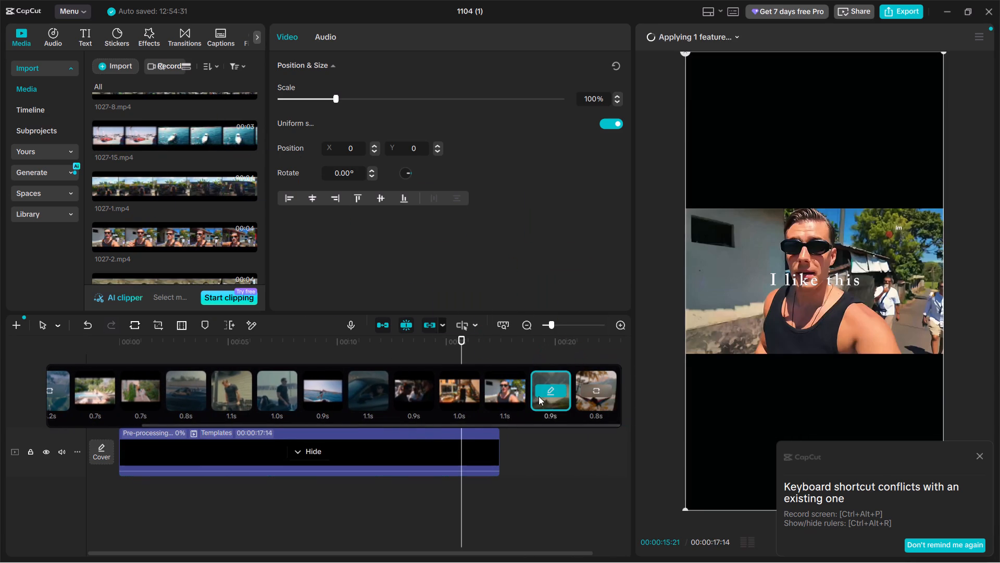
key("space")
key("space")
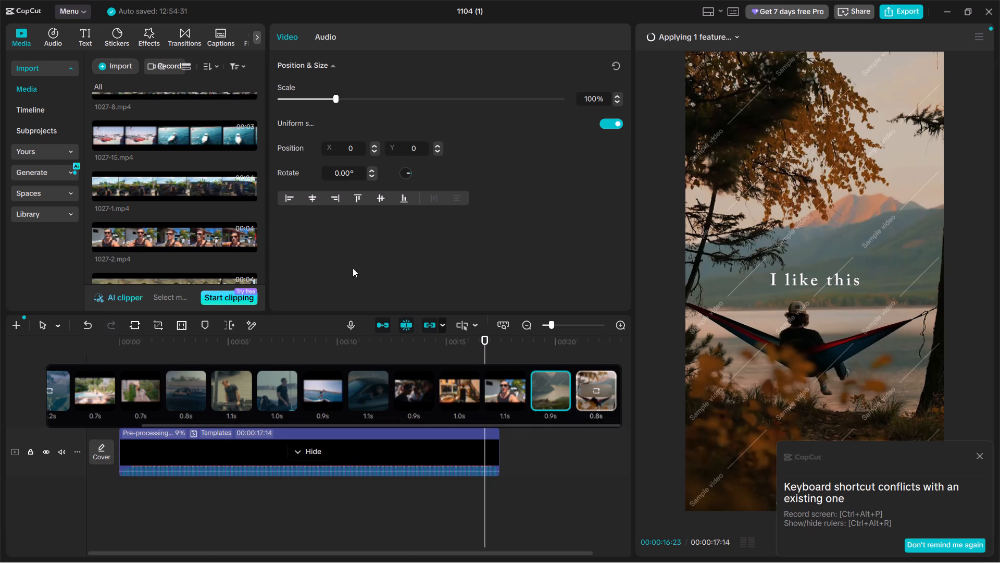
Replace the template's last clip (0.8s) with melvinclip4.mp4, play back the ending, and return the playhead to the start.
scroll(214, 199, "up", 3)
left_click(181, 217)
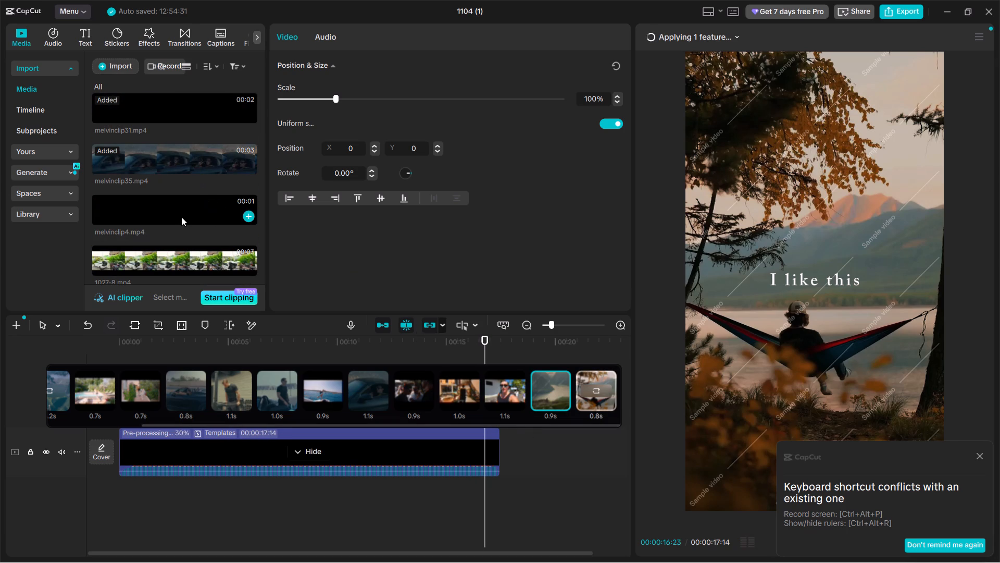
left_click_drag(180, 209, 601, 401)
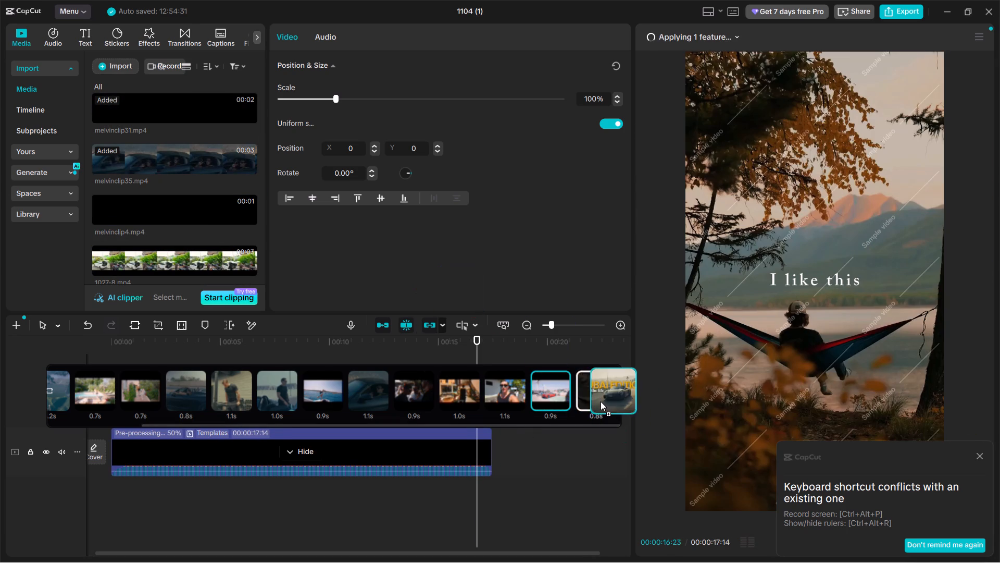
key("space")
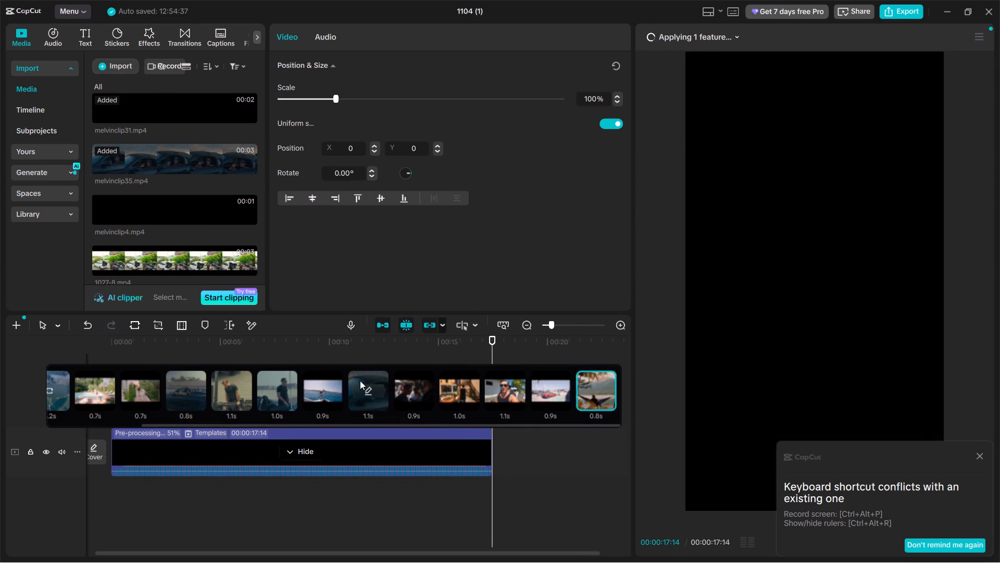
left_click_drag(303, 344, 1, 378)
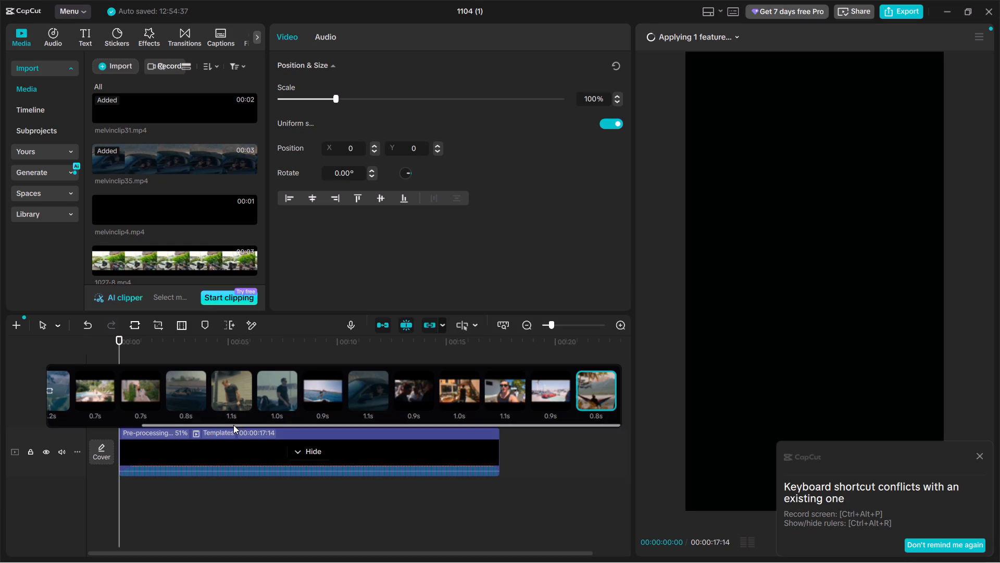
left_click_drag(233, 425, 38, 436)
Look through the final, wolfclips, more clips and 1027 folders inside clips in File Explorer for further footage.
key("alt+Tab")
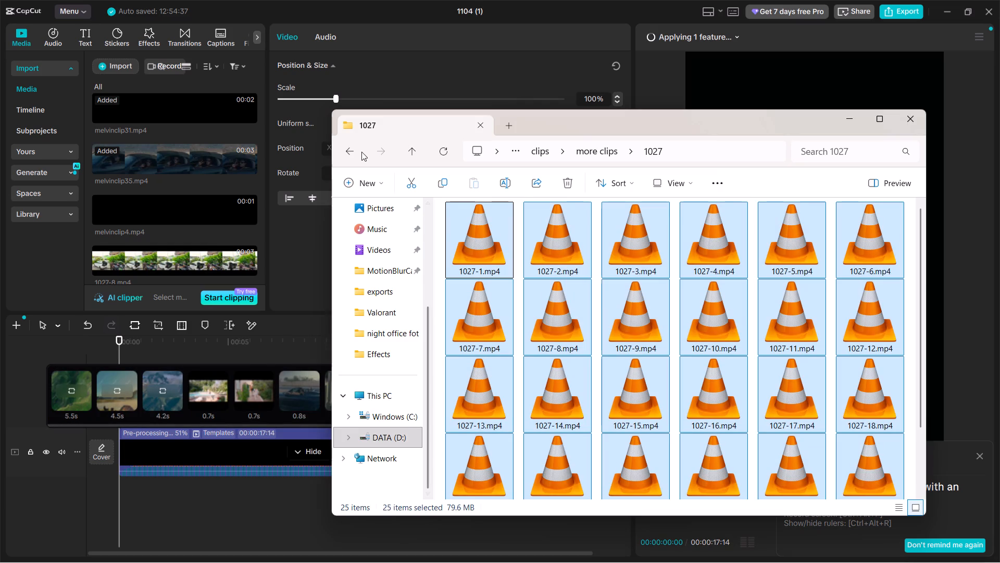
left_click(360, 152)
left_click(356, 152)
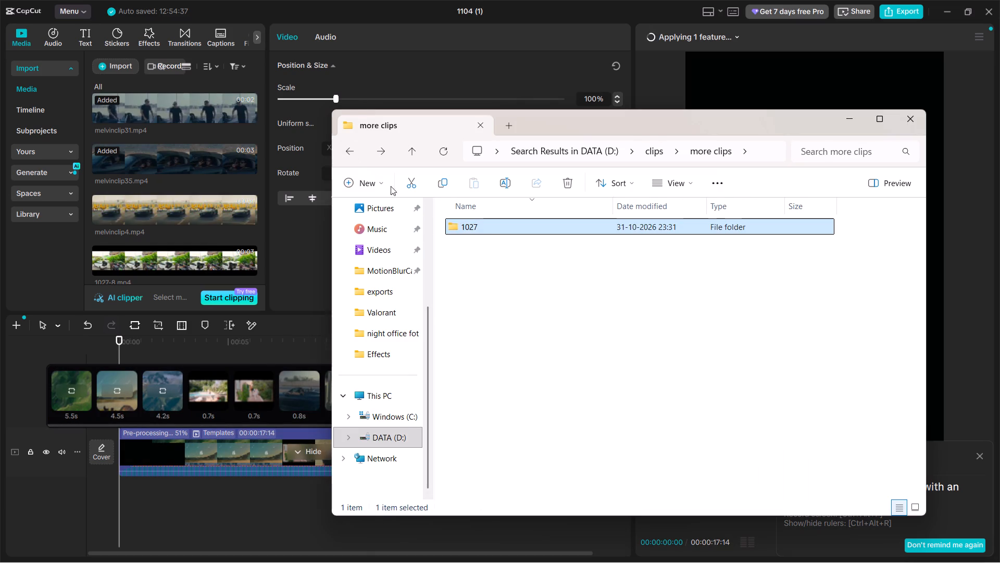
left_click(354, 156)
double_click(479, 249)
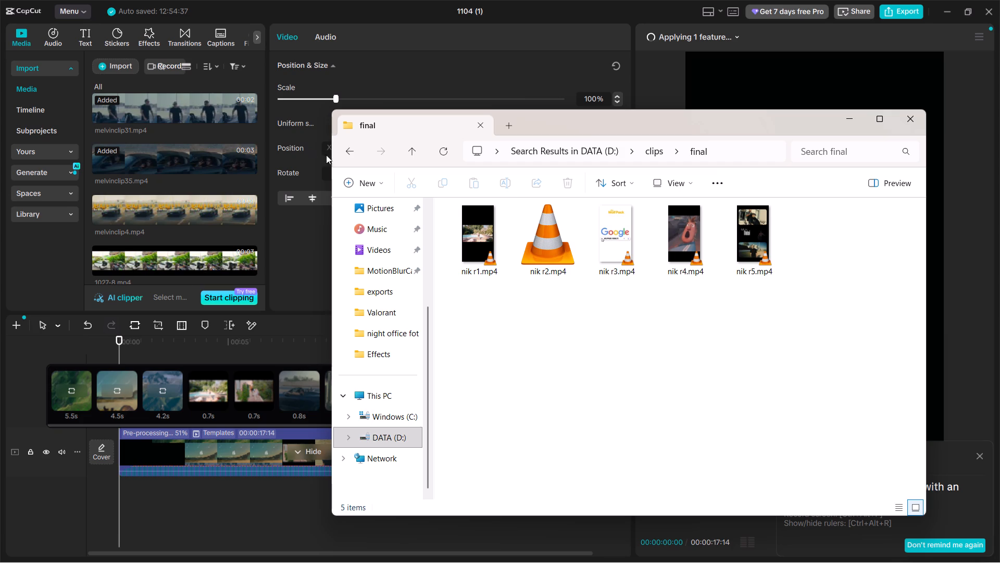
left_click(343, 154)
double_click(518, 281)
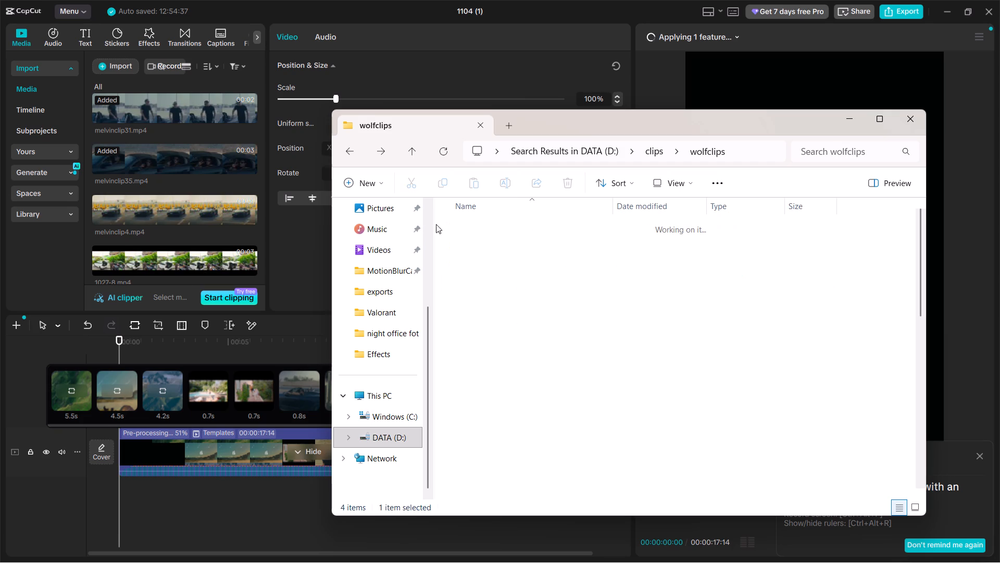
left_click(358, 150)
double_click(506, 269)
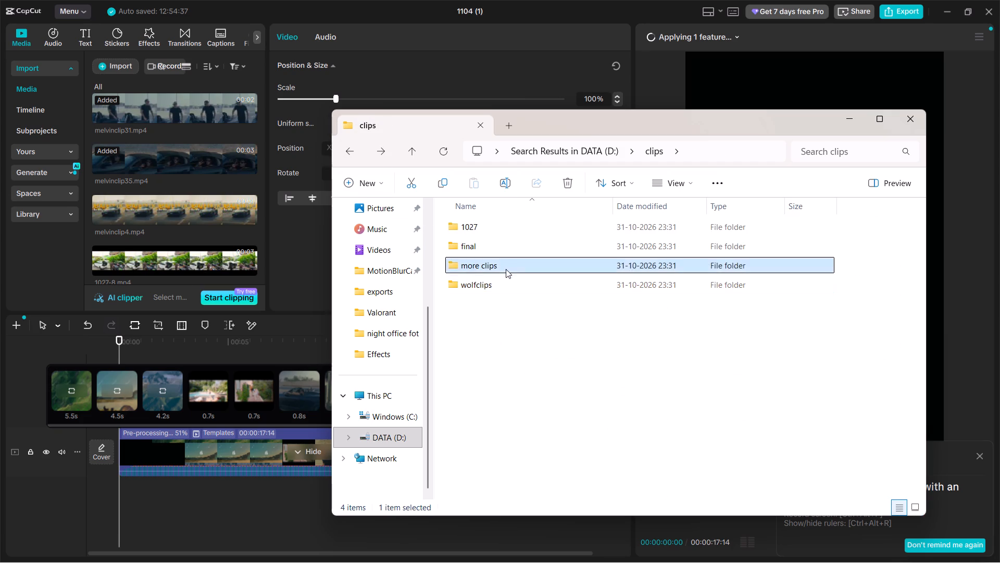
scroll(543, 296, "down", 1)
double_click(501, 225)
scroll(516, 248, "down", 12)
scroll(520, 255, "up", 6)
scroll(443, 231, "up", 1)
left_click(345, 155)
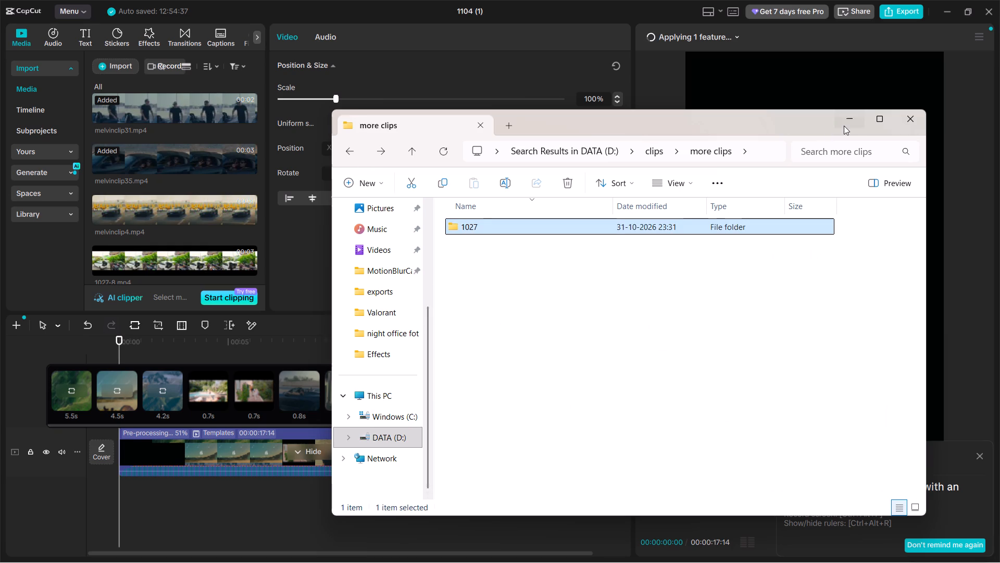
Switch back to CapCut and play back the template video from the start to review the replaced clips.
left_click(844, 126)
key("space")
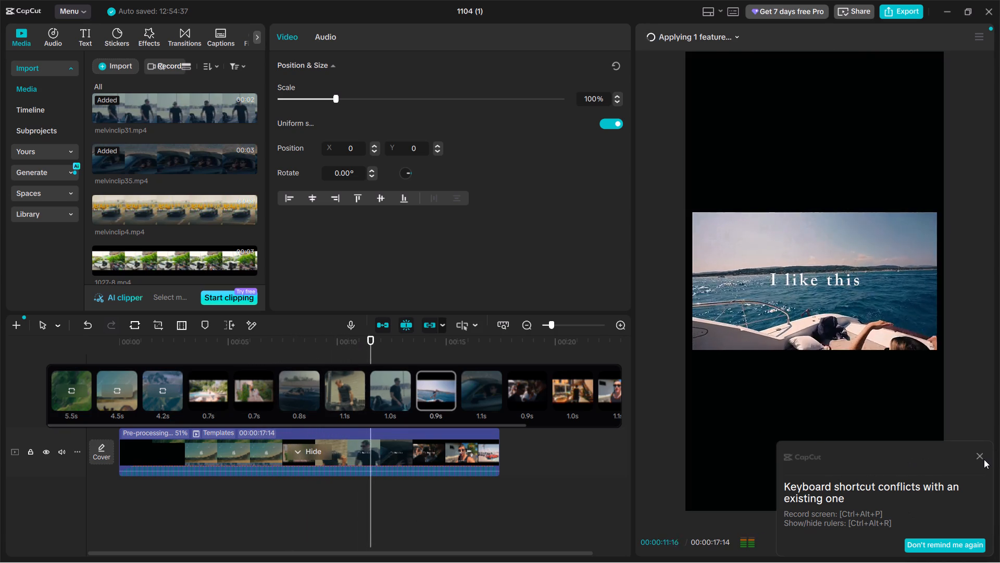
left_click(983, 458)
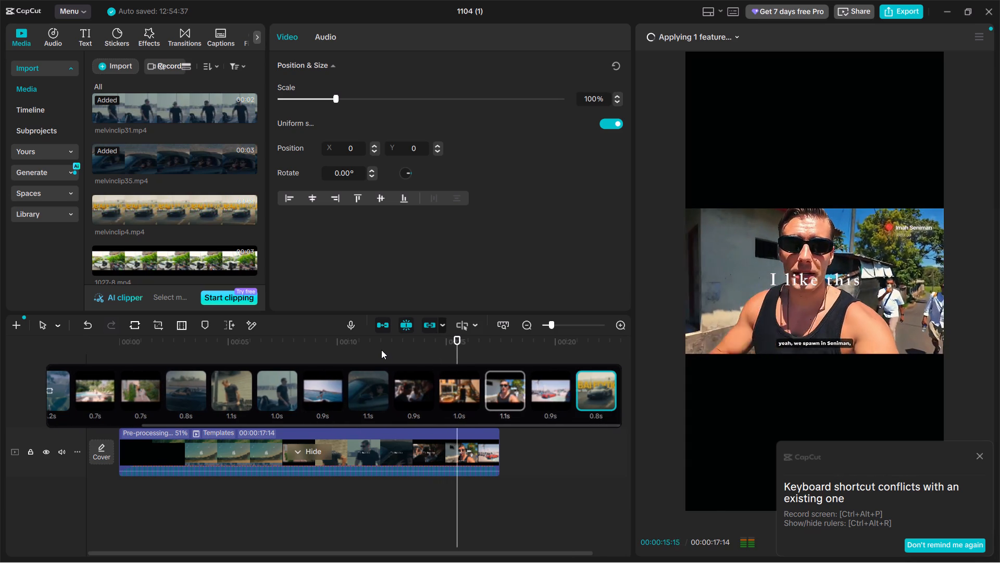
key("space")
left_click_drag(305, 349, 26, 366)
key("space")
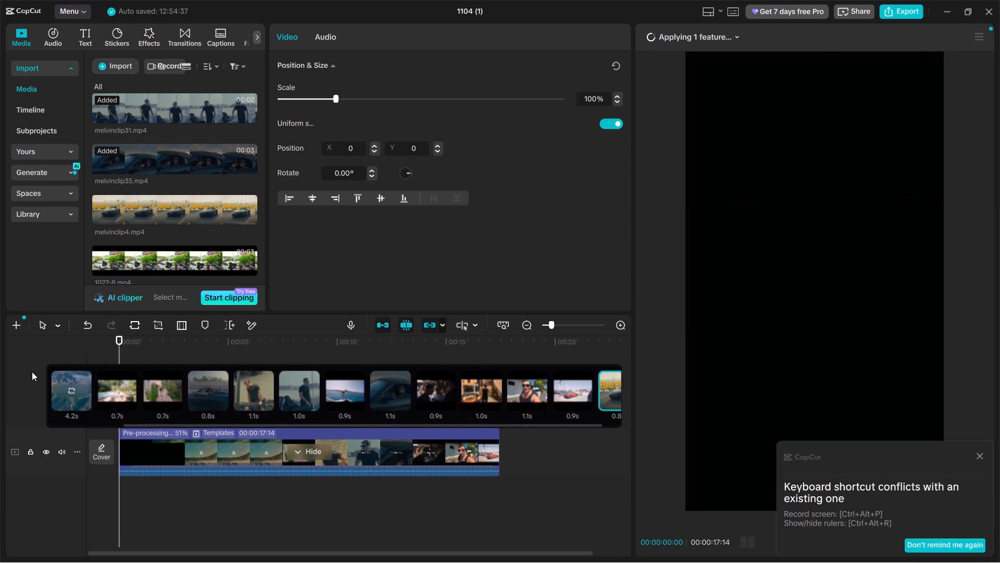
key("space")
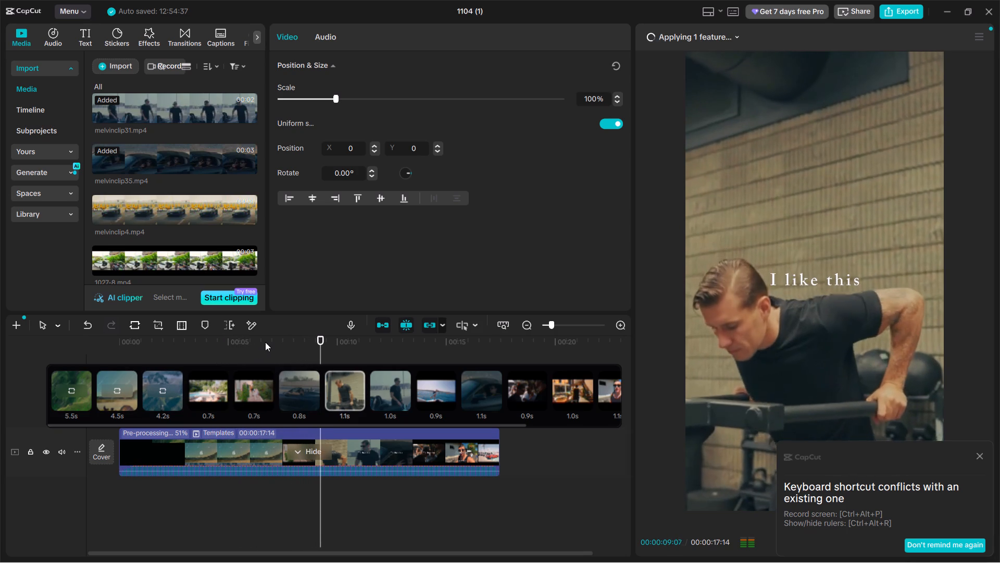
key("space")
Switch to File Explorer, find the 1027 folder inside clips, and import 1027-1.mp4 from it into the CapCut media library.
key("alt+Tab")
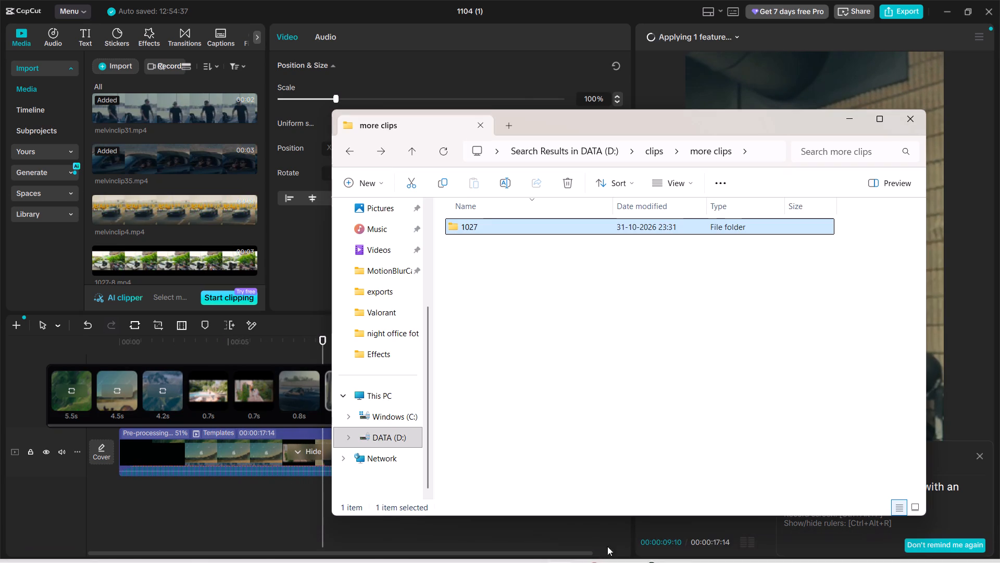
left_click(343, 155)
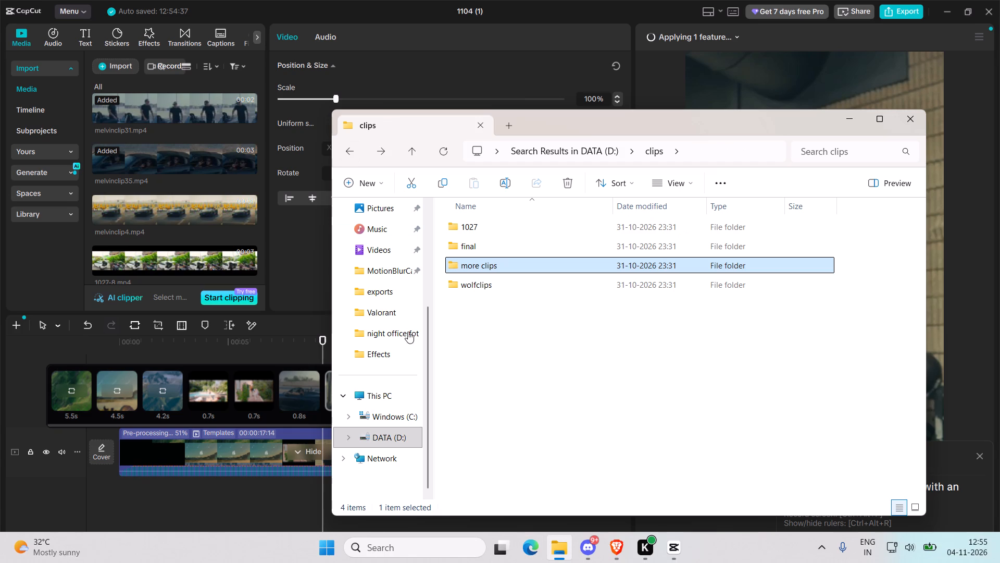
double_click(493, 286)
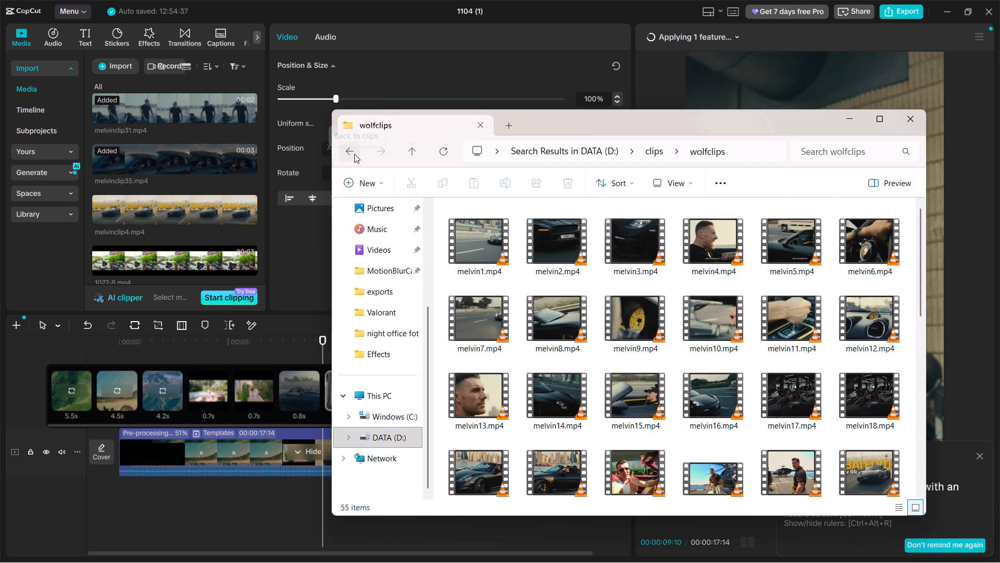
left_click(354, 154)
left_click(508, 212)
left_click(501, 227)
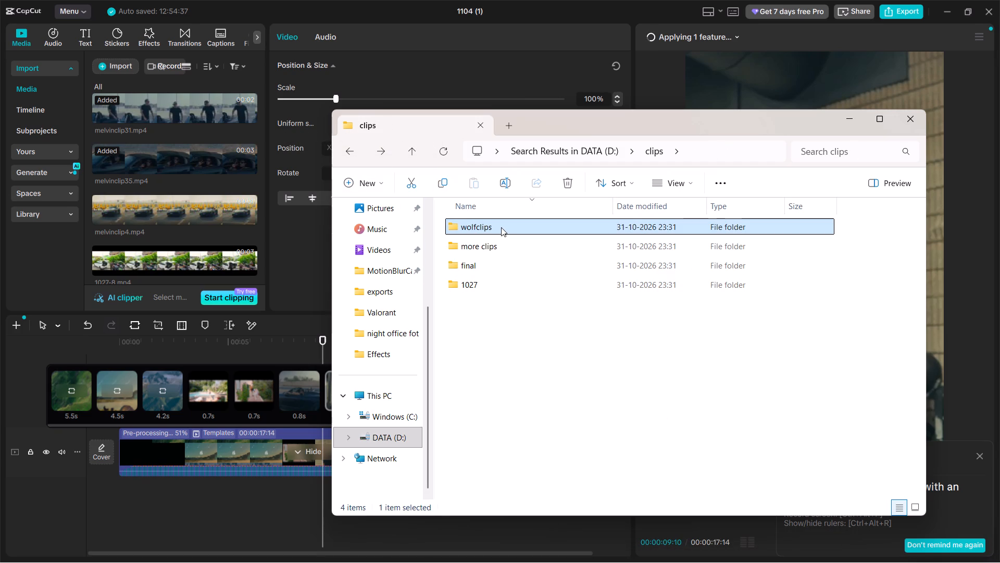
double_click(496, 283)
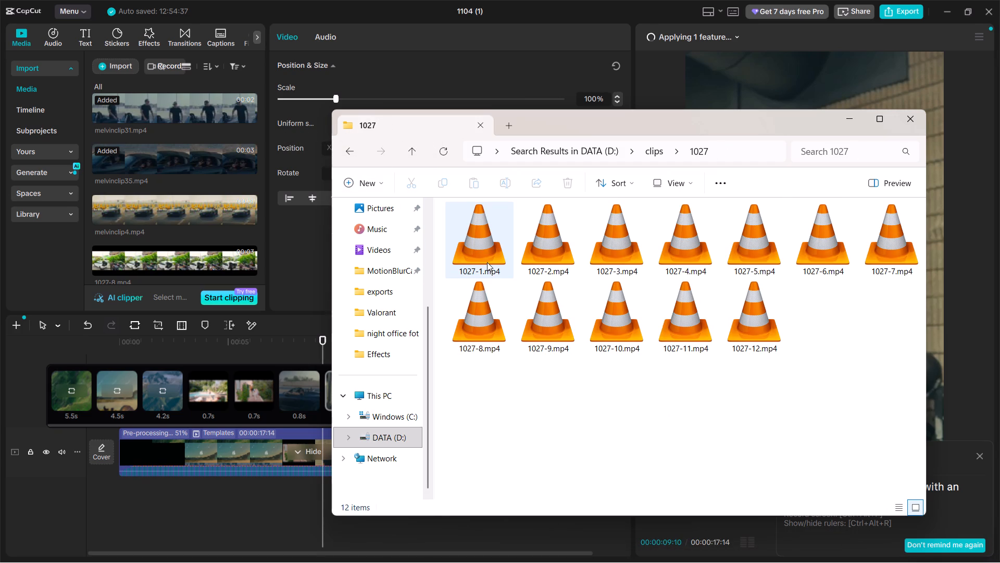
left_click_drag(487, 259, 116, 185)
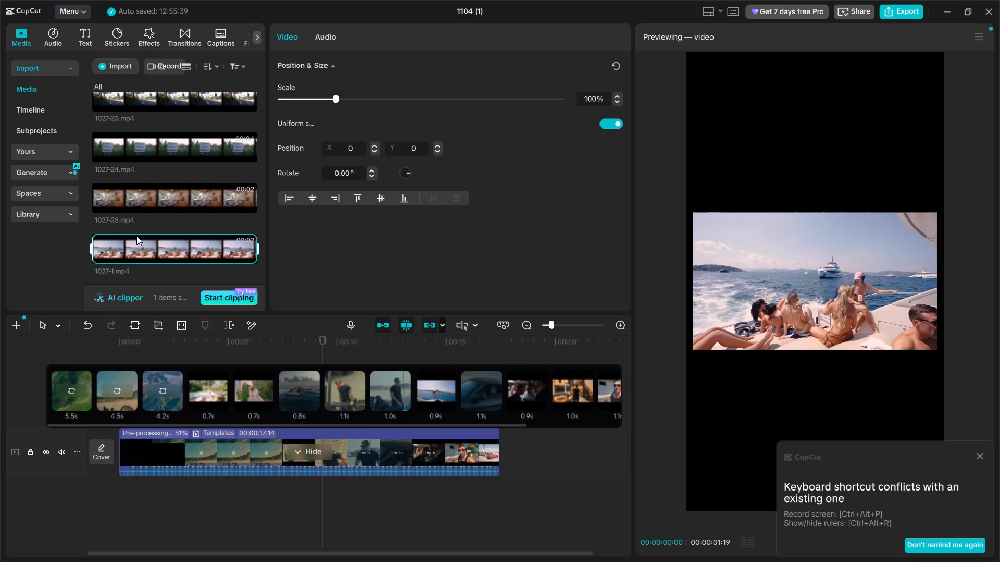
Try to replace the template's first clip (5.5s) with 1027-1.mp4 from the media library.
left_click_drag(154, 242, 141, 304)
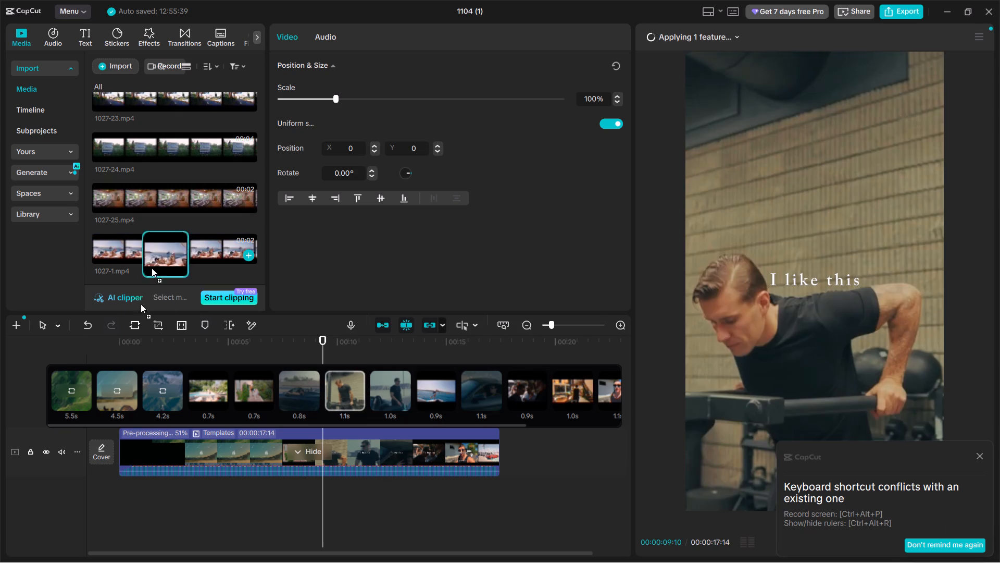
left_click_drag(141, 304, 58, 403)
Switch to File Explorer and import all clips in the 1027 folder, 1027-1.mp4 to 1027-12.mp4, into the CapCut media library.
key("alt+Tab")
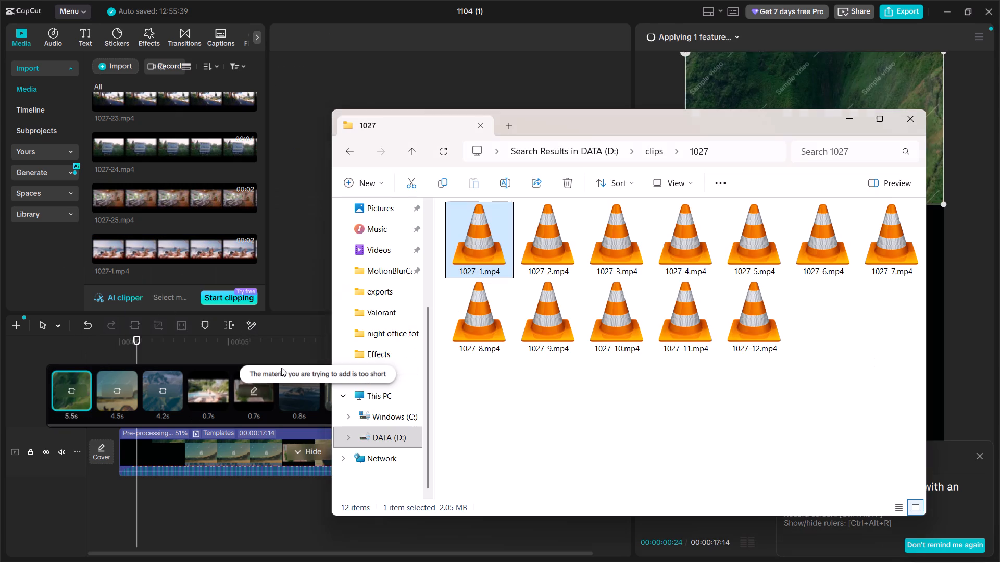
left_click(735, 324, "shift")
left_click_drag(540, 235, 330, 217)
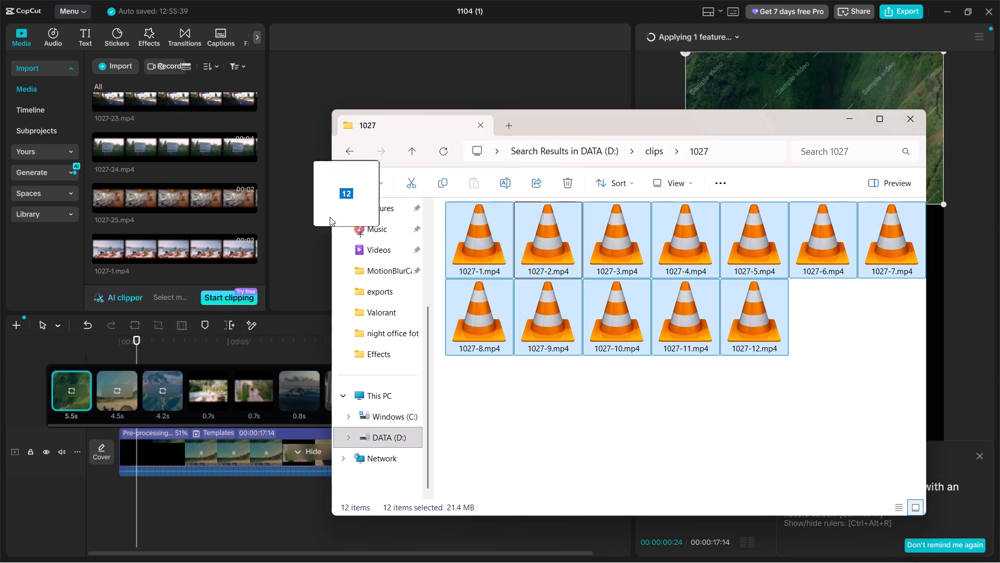
left_click_drag(330, 217, 181, 206)
Look through the newly imported 1027 clips in the media library for footage to fill the remaining sample clips.
scroll(181, 206, "down", 7)
scroll(181, 255, "down", 8)
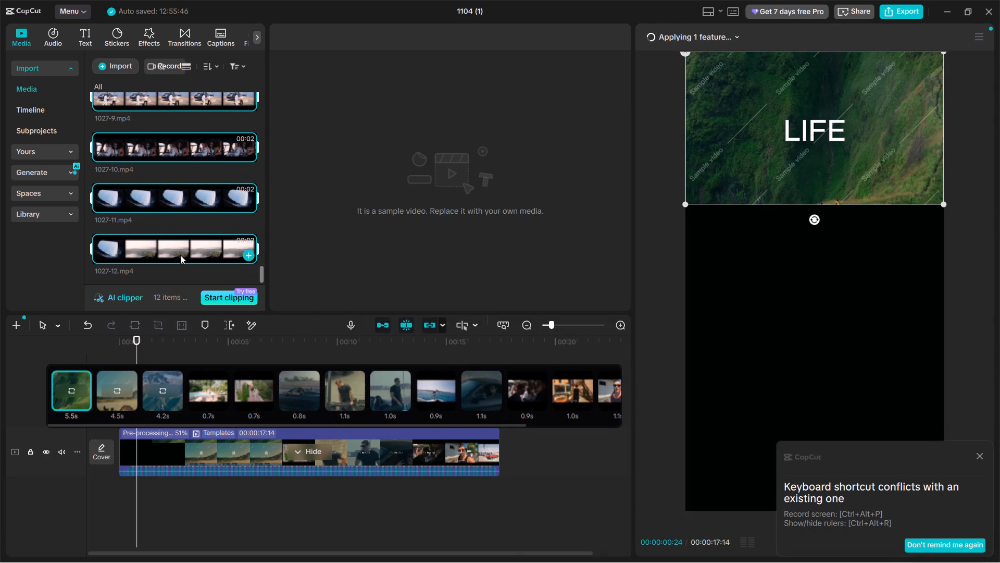
left_click(181, 276)
scroll(181, 272, "up", 2)
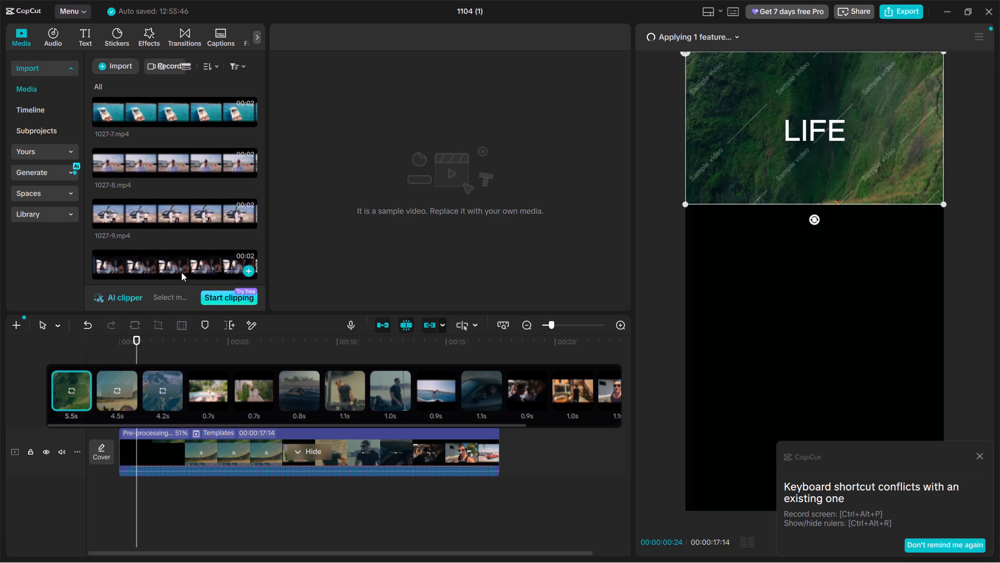
scroll(187, 244, "up", 2)
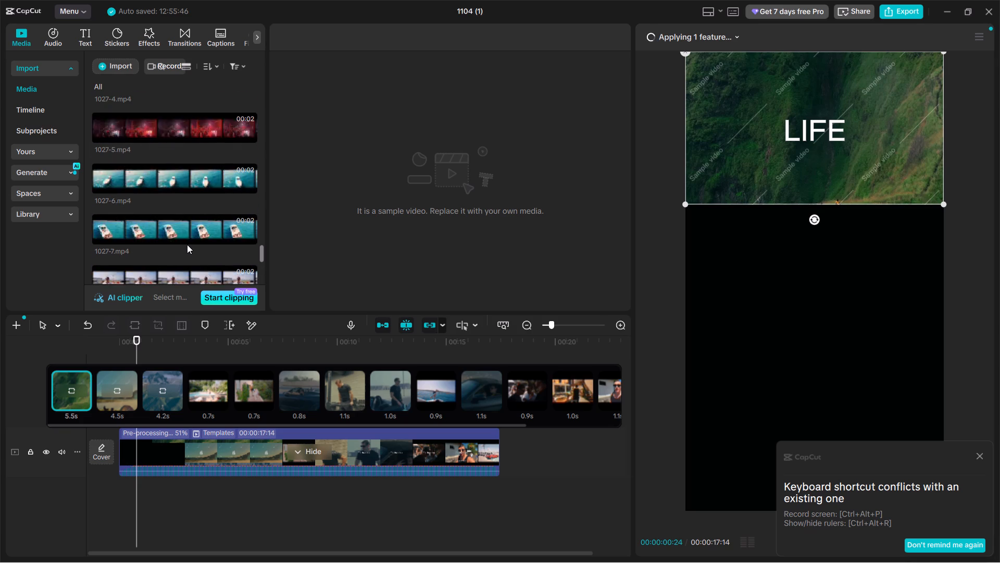
scroll(187, 244, "up", 2)
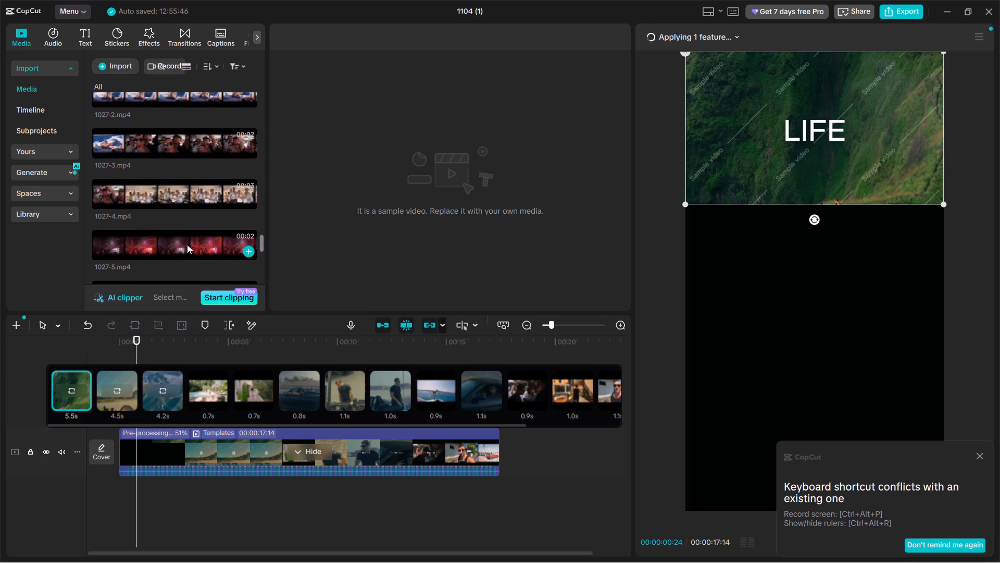
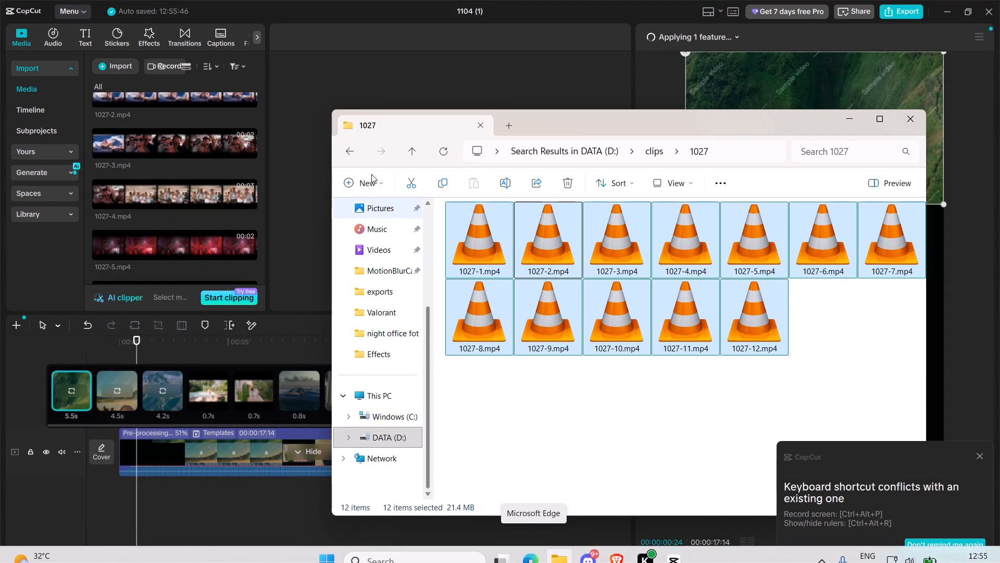
Look through the final, more clips and wolfclips folders inside clips, including the 1027 subfolder of more clips, for usable footage.
left_click(349, 154)
double_click(496, 272)
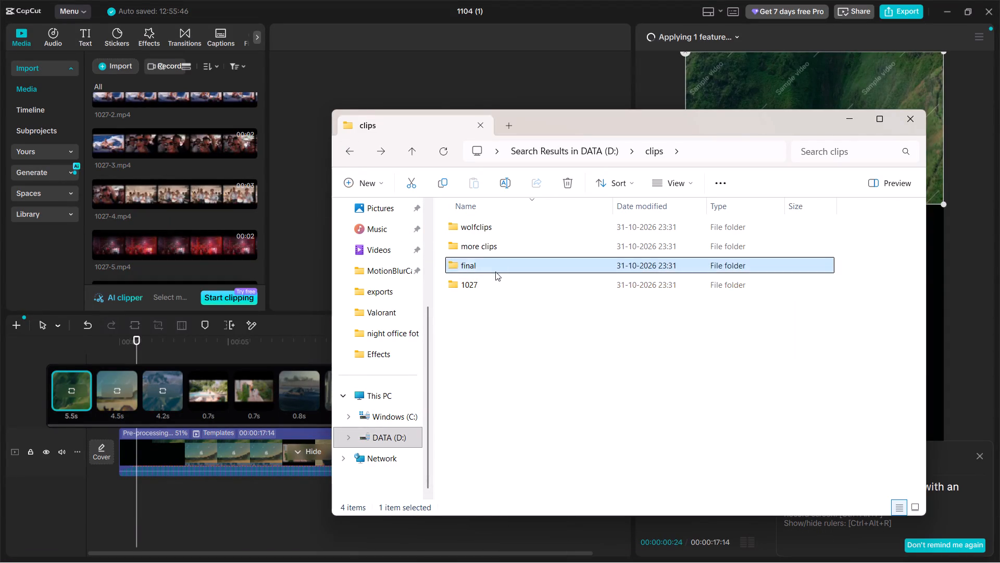
left_click(357, 141)
double_click(473, 250)
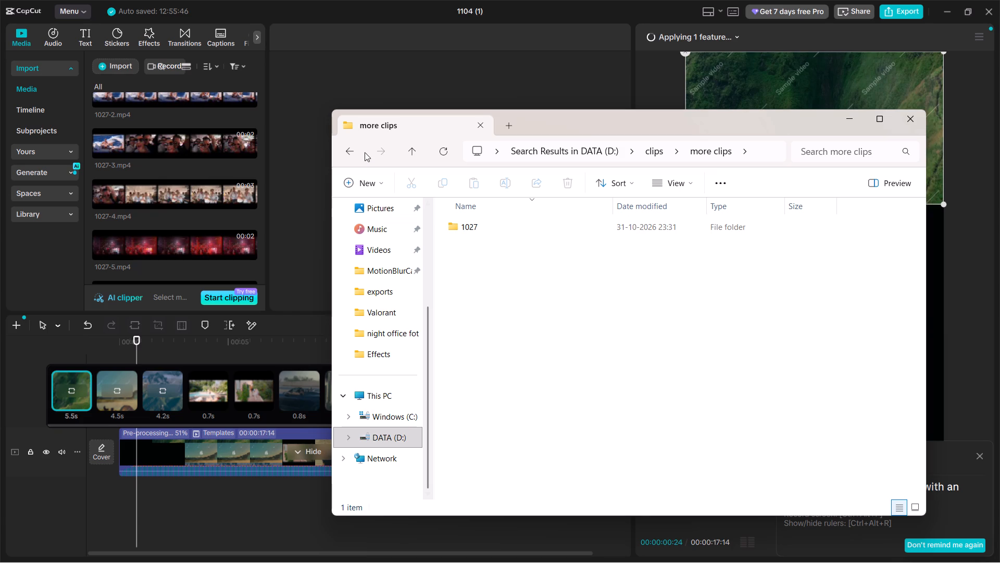
left_click(357, 151)
triple_click(464, 238)
double_click(464, 230)
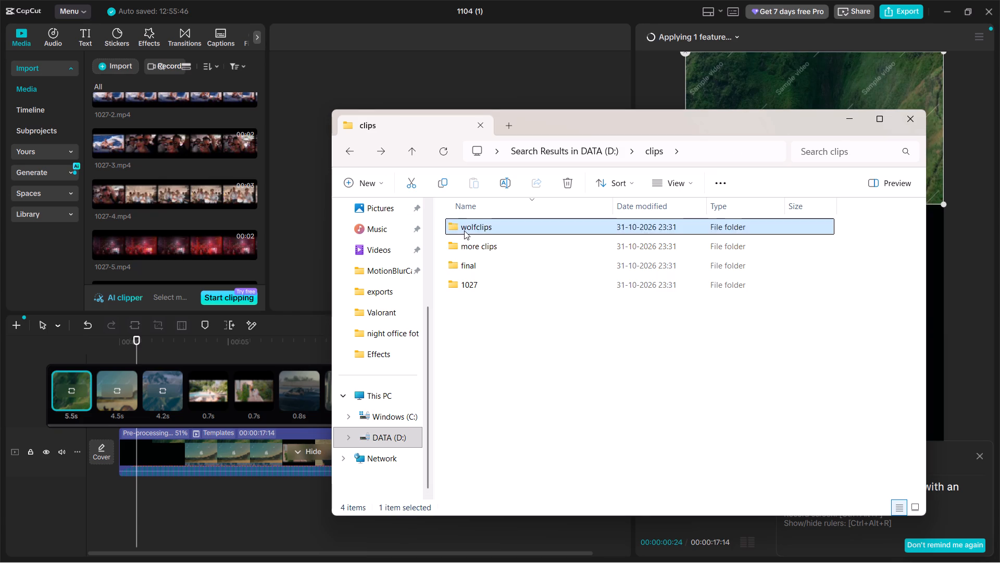
scroll(484, 263, "down", 12)
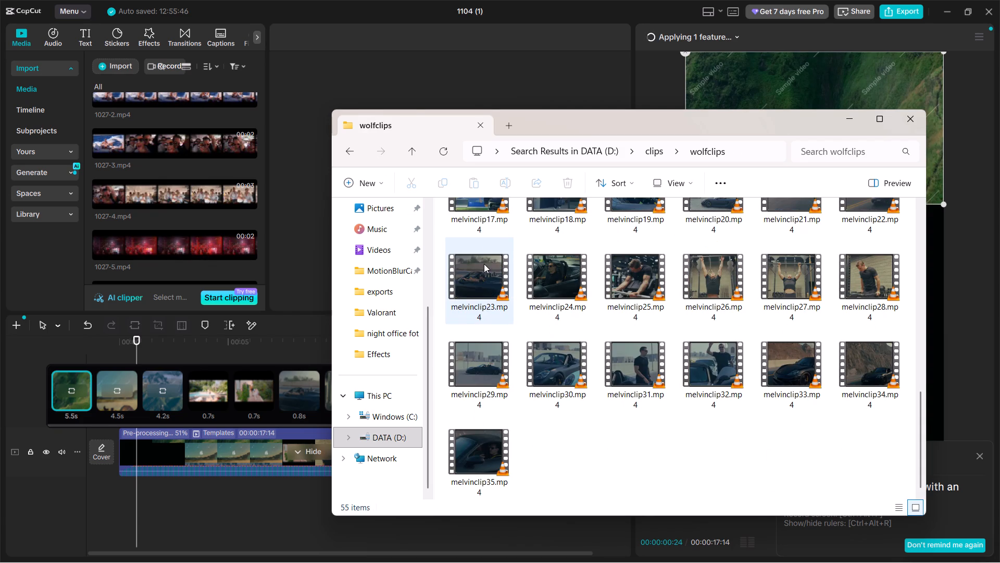
scroll(484, 264, "up", 6)
left_click(348, 150)
double_click(484, 249)
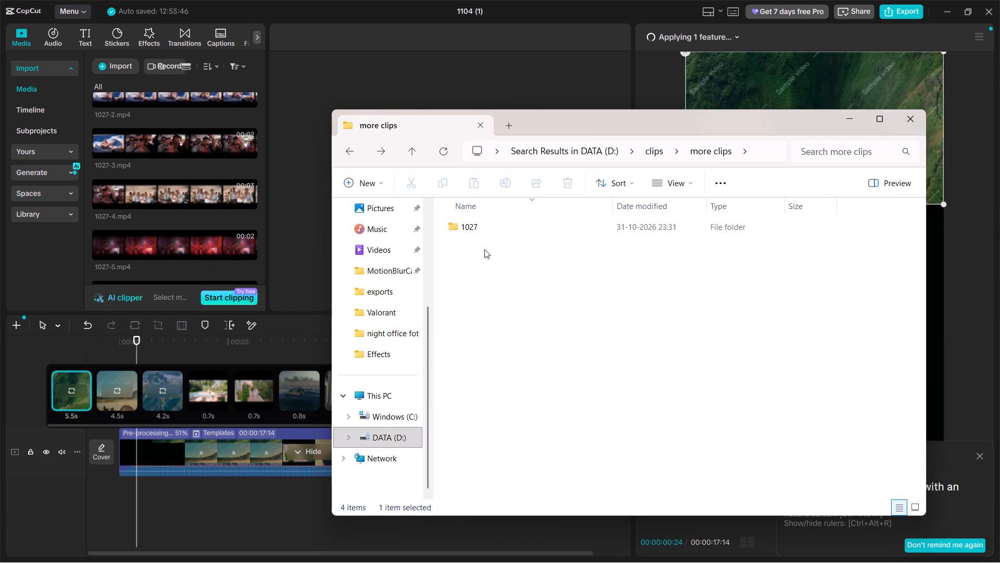
double_click(481, 233)
scroll(548, 292, "down", 10)
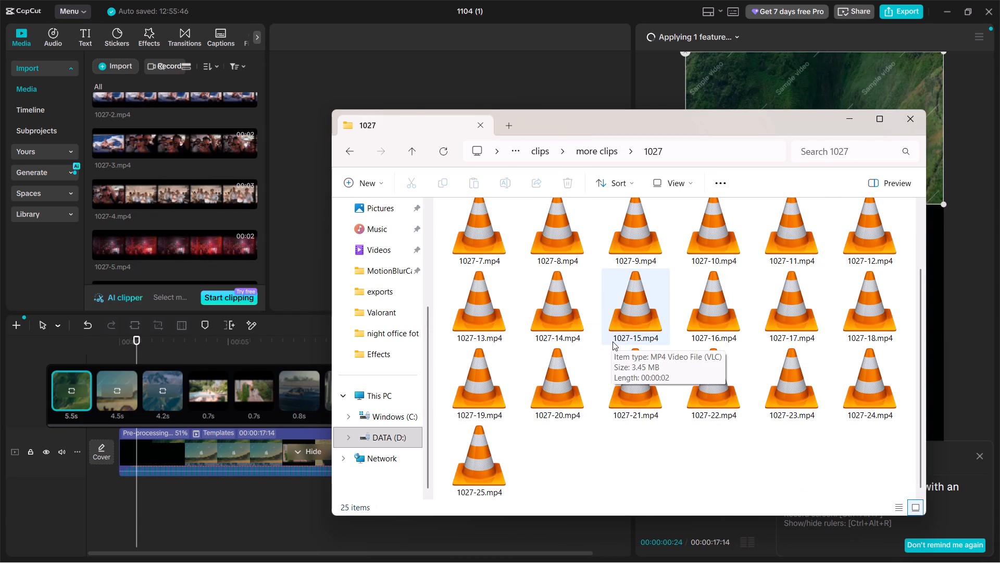
scroll(612, 341, "down", 3)
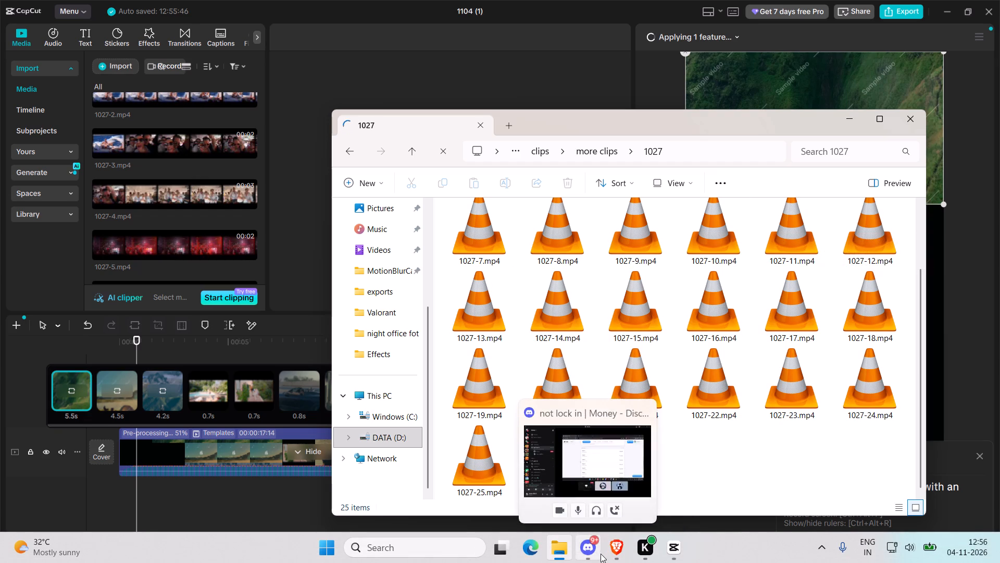
Switch to Brave, look through the download history, and show the "These Founders Want To Let Everyone Invest Like The Rich!" video in its folder.
left_click(610, 547)
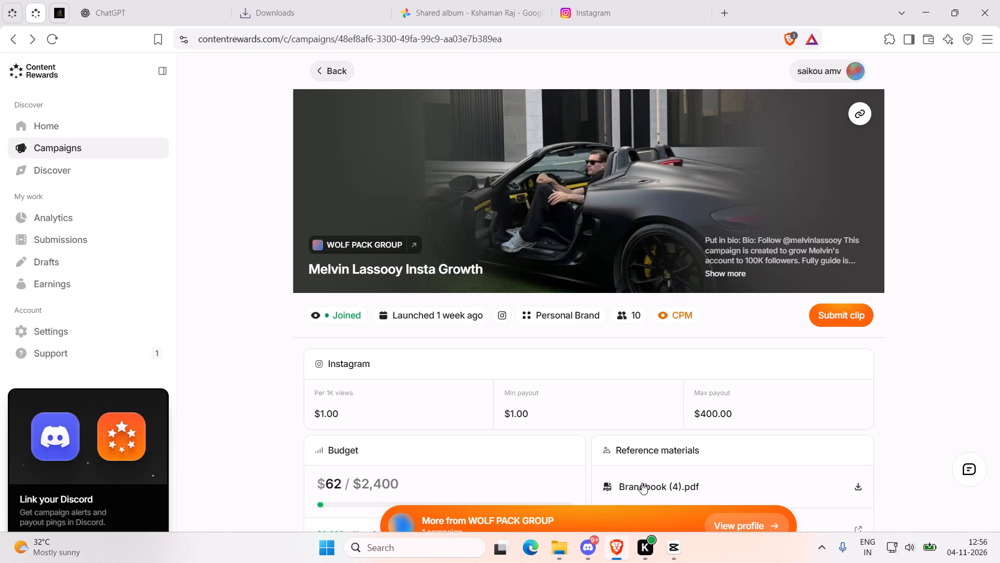
key("ctrl+j")
scroll(466, 479, "down", 6)
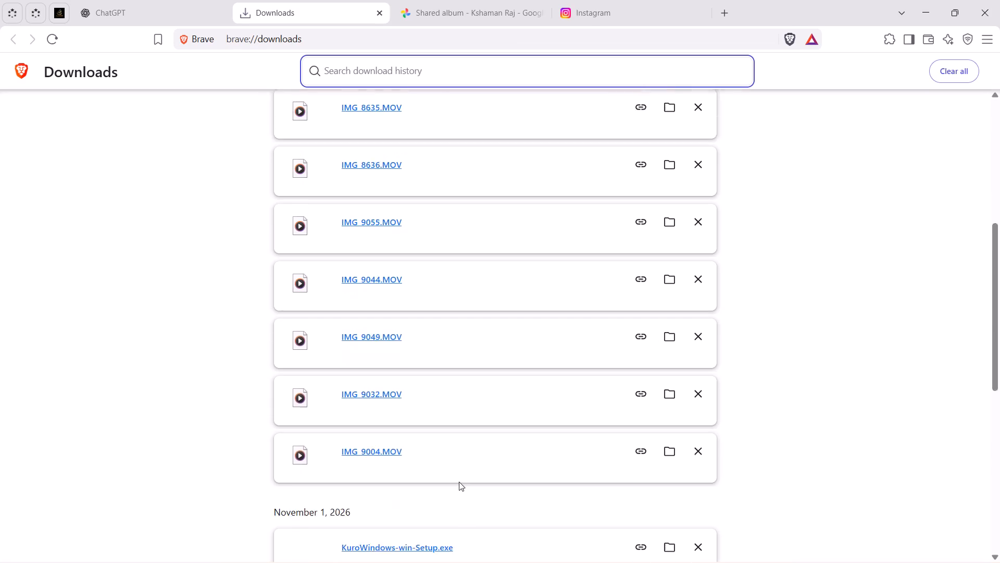
scroll(459, 482, "down", 7)
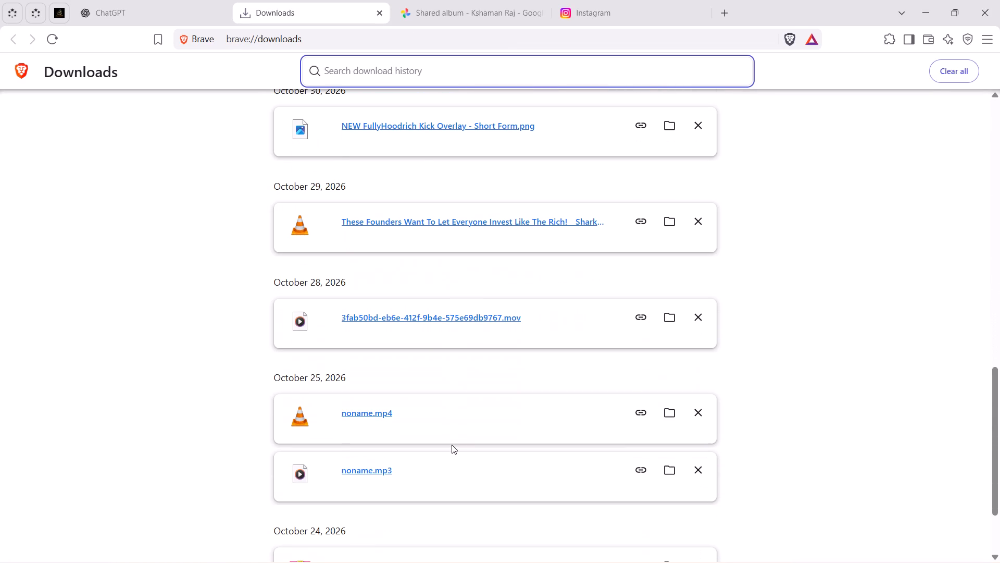
left_click(665, 219)
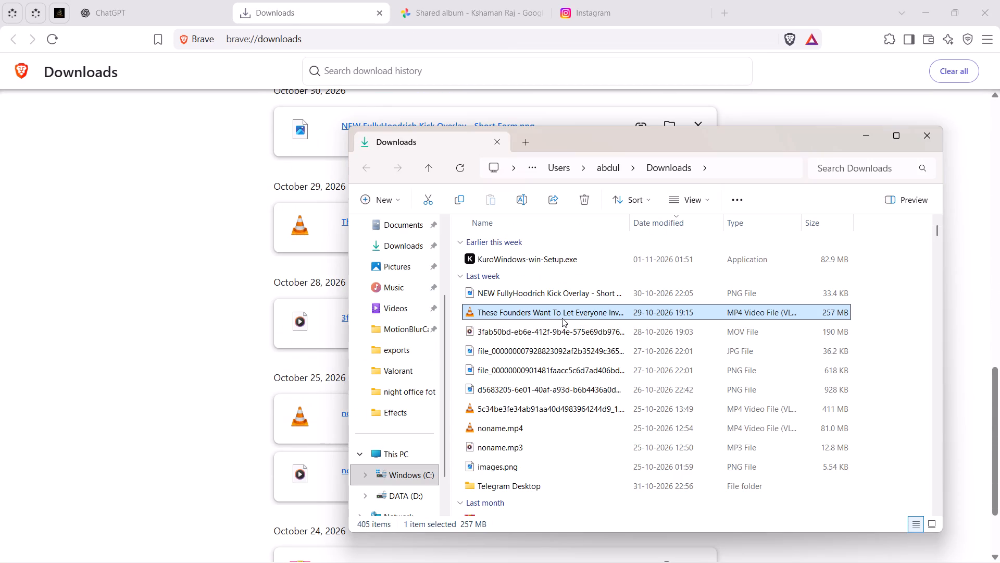
Preview the "These Founders Want To Let Everyone Invest Like The Rich!" video in Media Player and close the player.
right_click(562, 317)
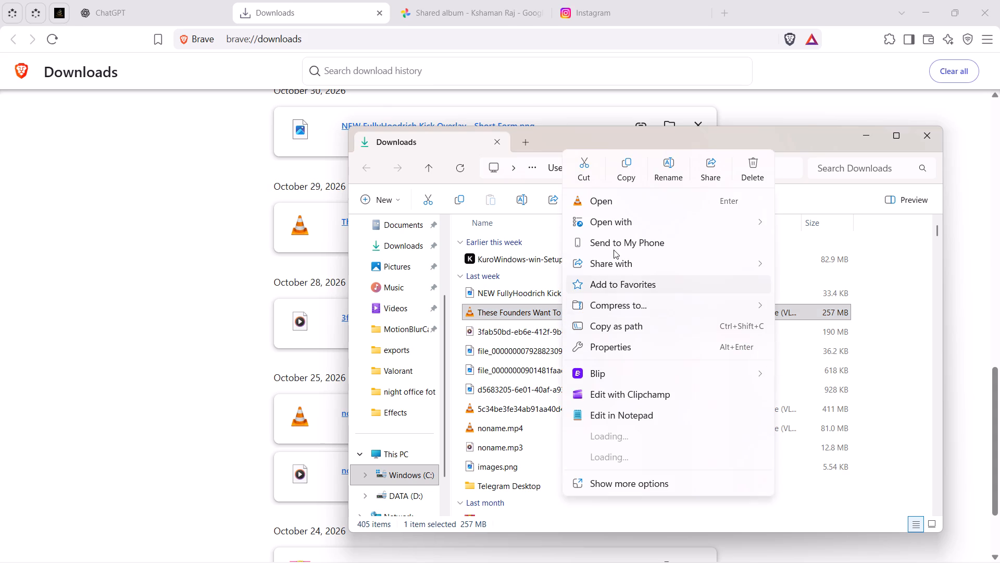
left_click(819, 237)
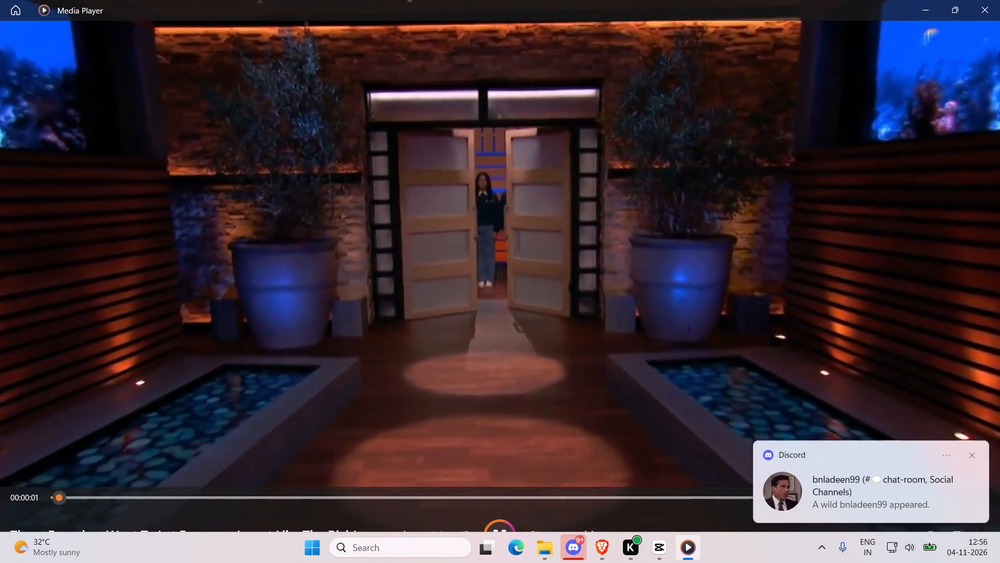
left_click(998, 1)
scroll(520, 371, "down", 2)
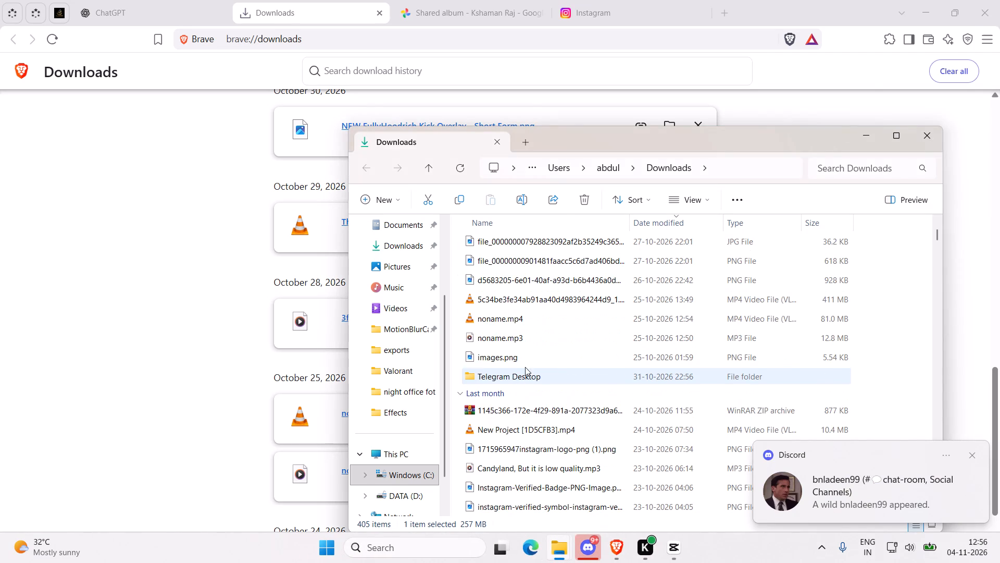
left_click(544, 299)
right_click(544, 299)
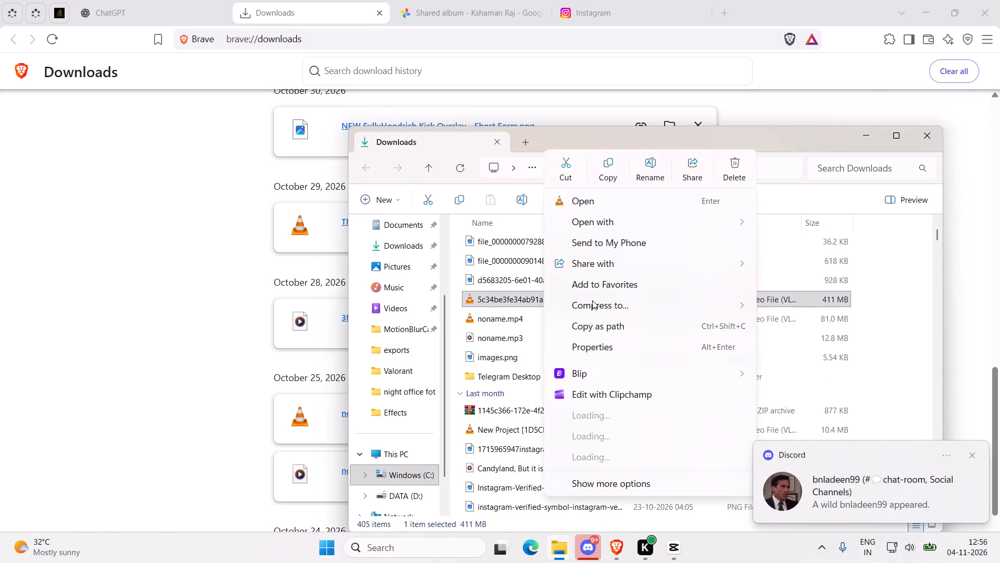
double_click(518, 303)
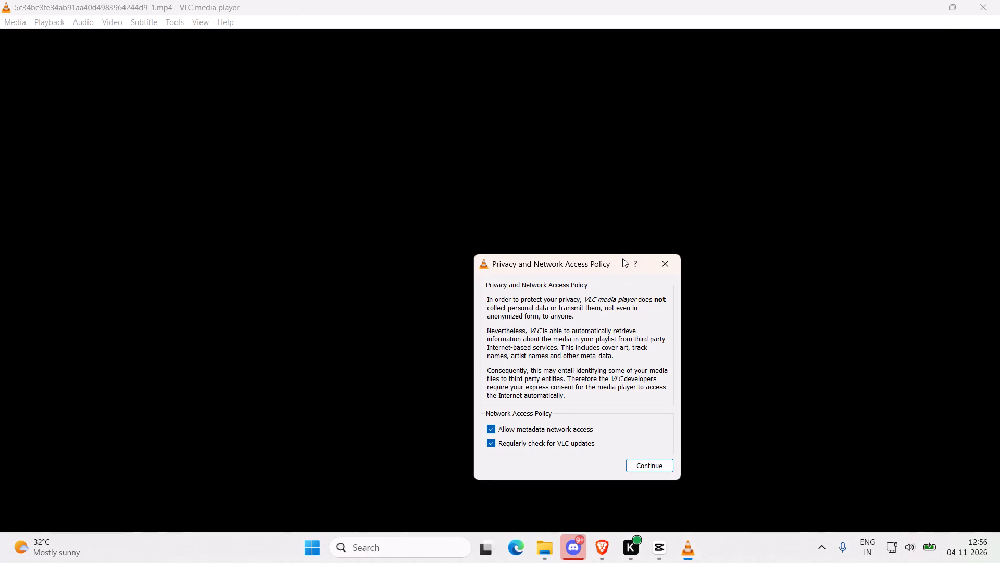
left_click(658, 263)
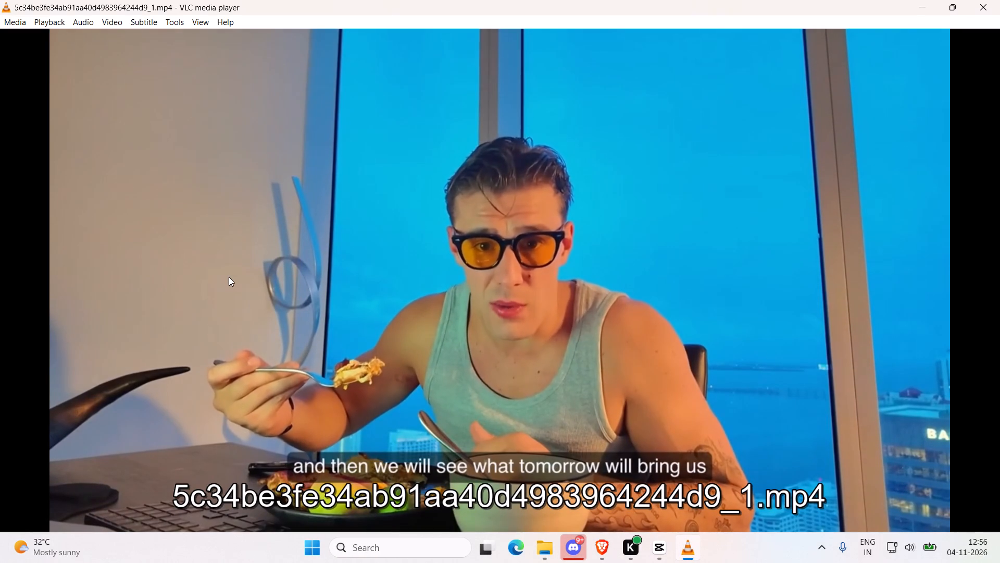
left_click(229, 277)
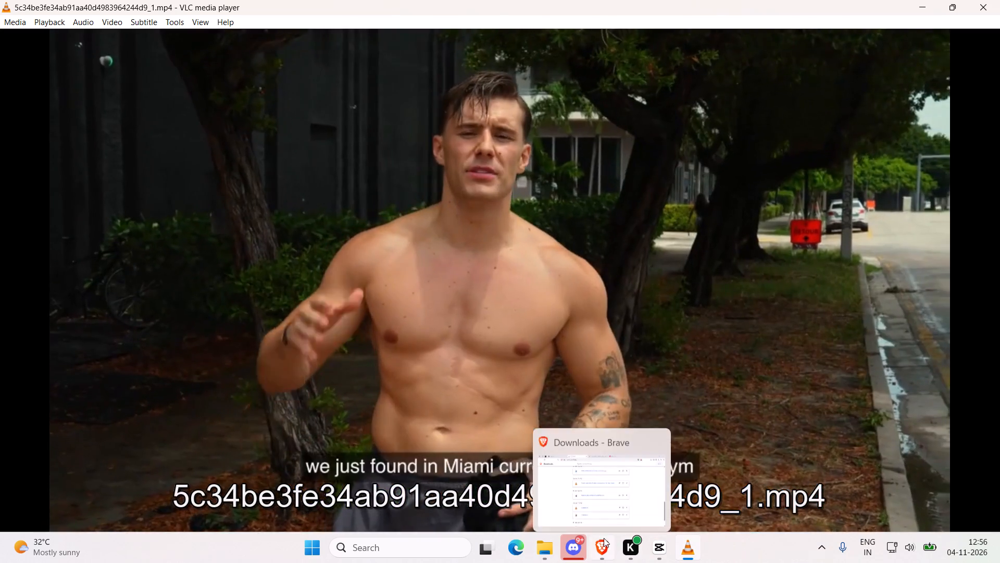
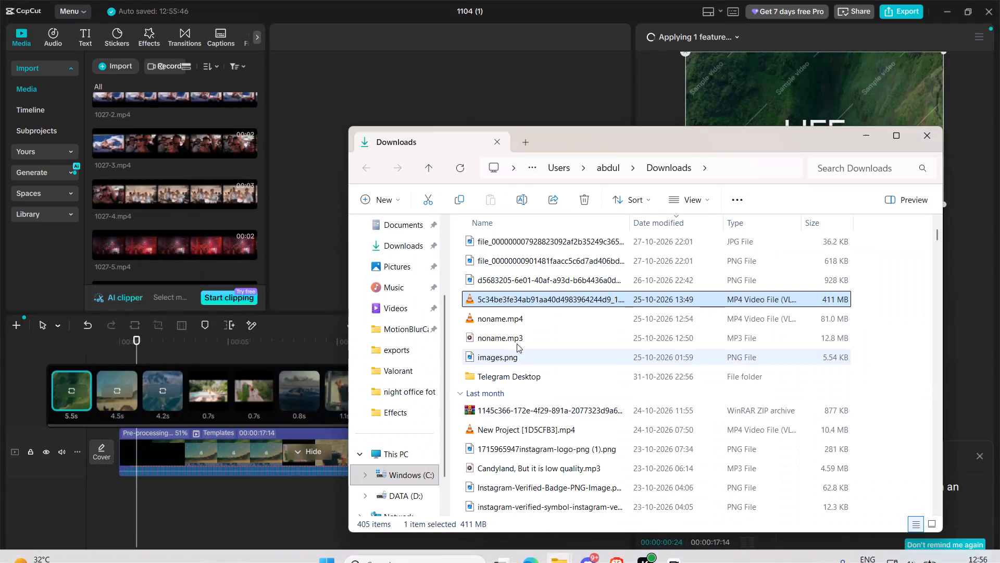
left_click_drag(521, 300, 73, 182)
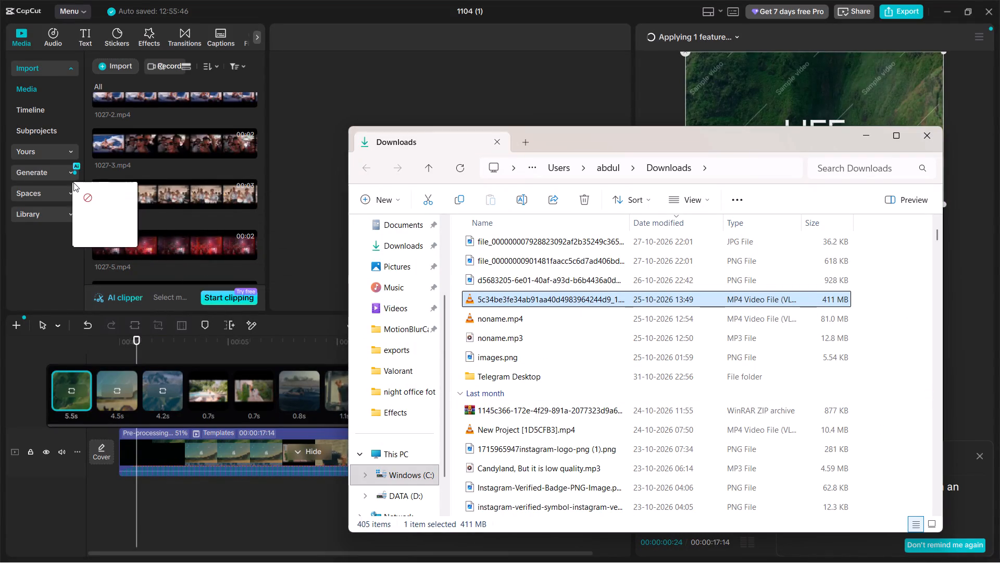
left_click_drag(73, 182, 98, 186)
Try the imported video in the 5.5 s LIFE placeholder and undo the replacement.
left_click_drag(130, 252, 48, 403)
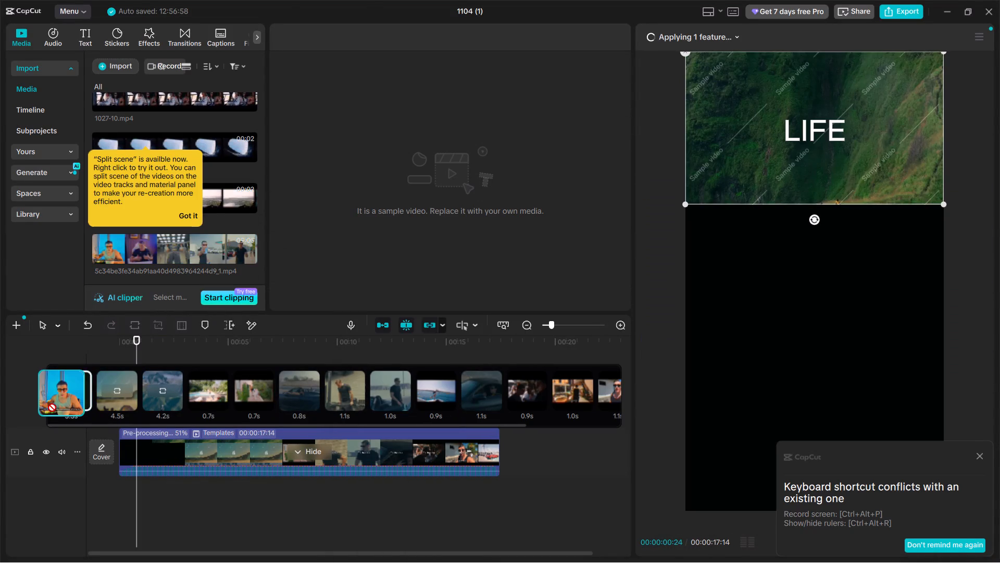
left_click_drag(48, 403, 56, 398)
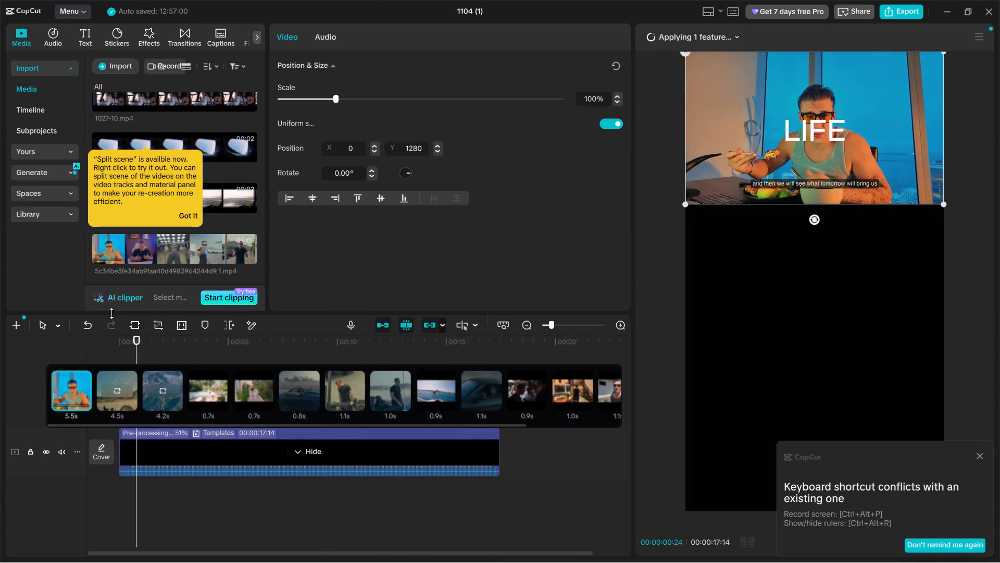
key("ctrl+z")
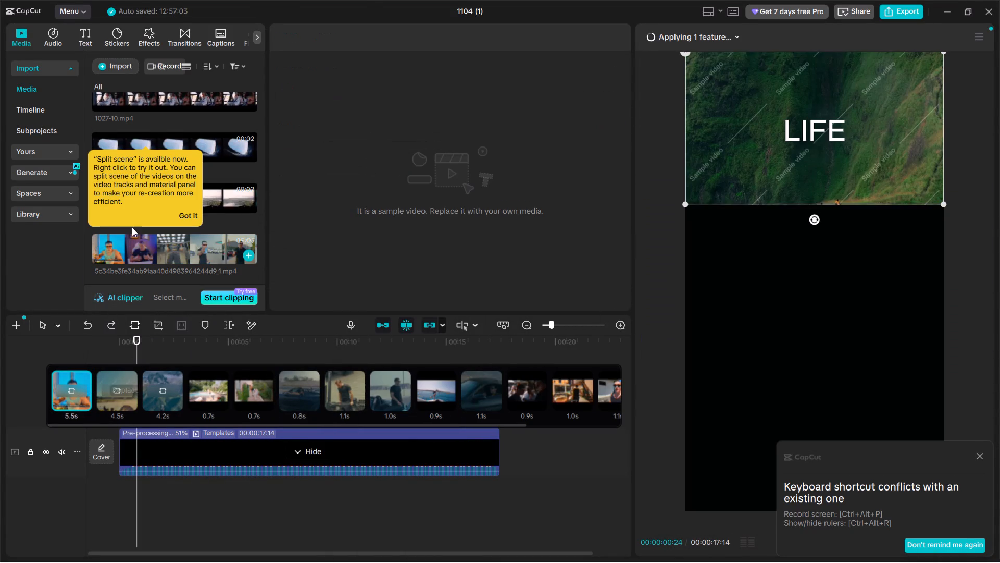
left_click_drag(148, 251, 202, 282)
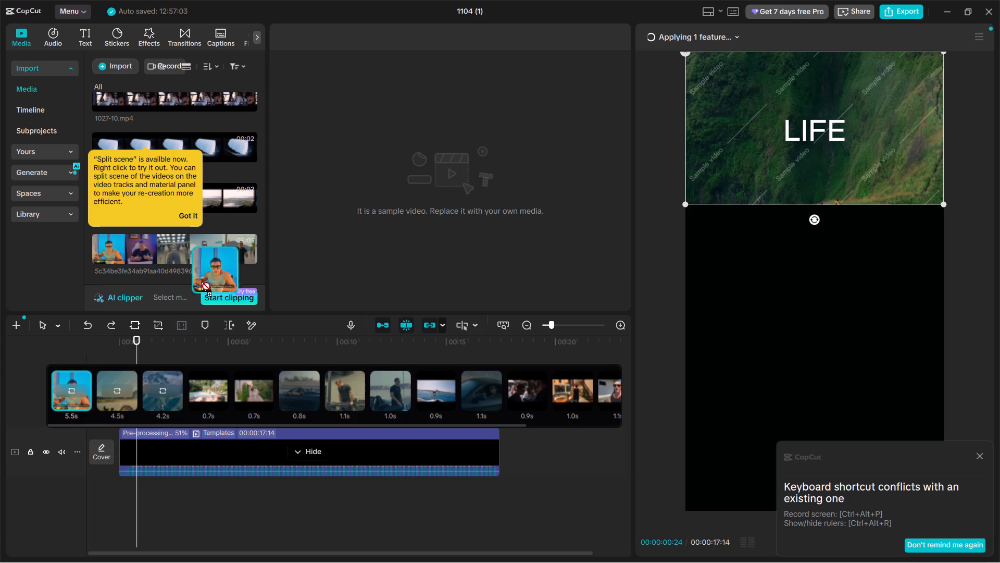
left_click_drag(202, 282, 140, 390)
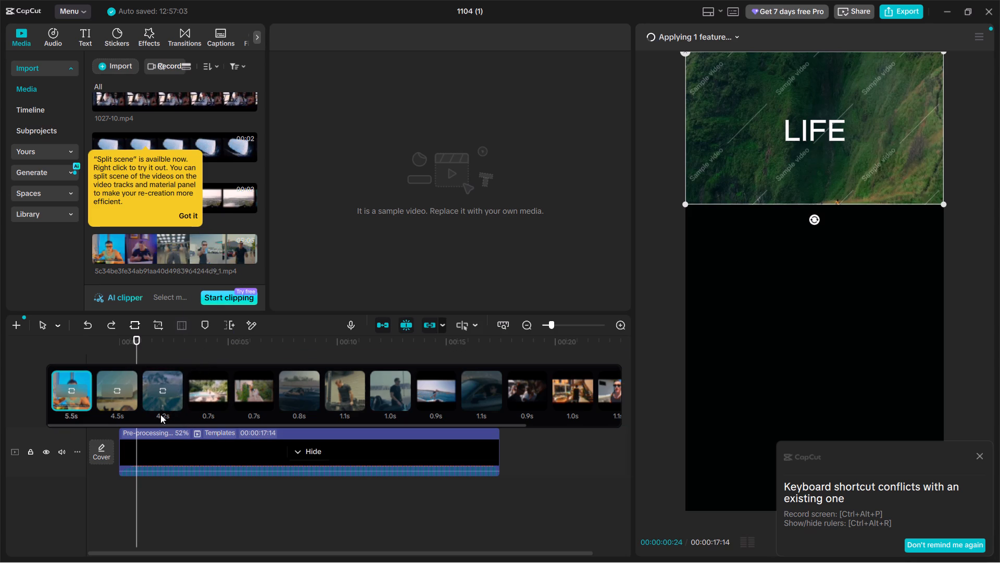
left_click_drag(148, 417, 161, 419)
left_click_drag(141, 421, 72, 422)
key("space")
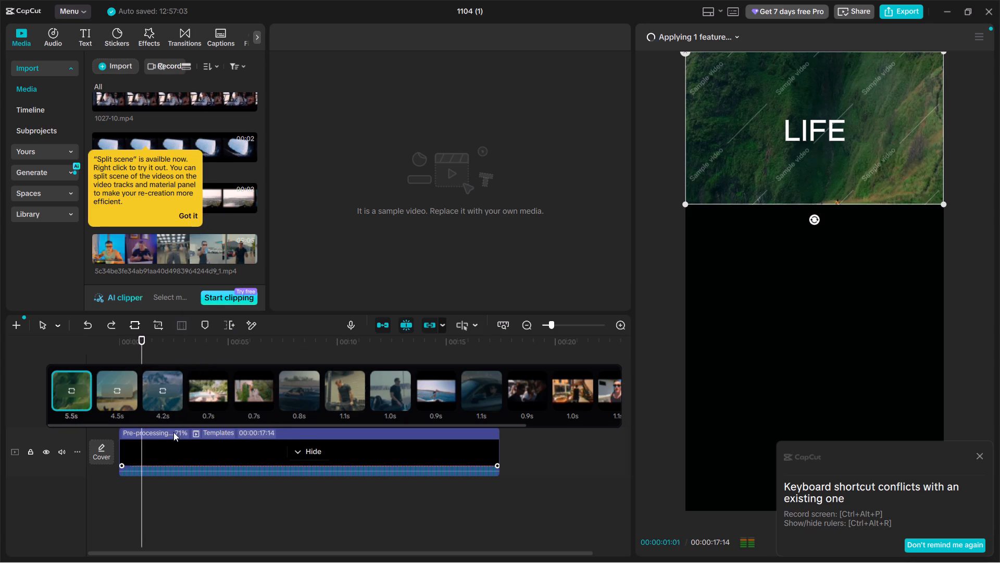
key("space")
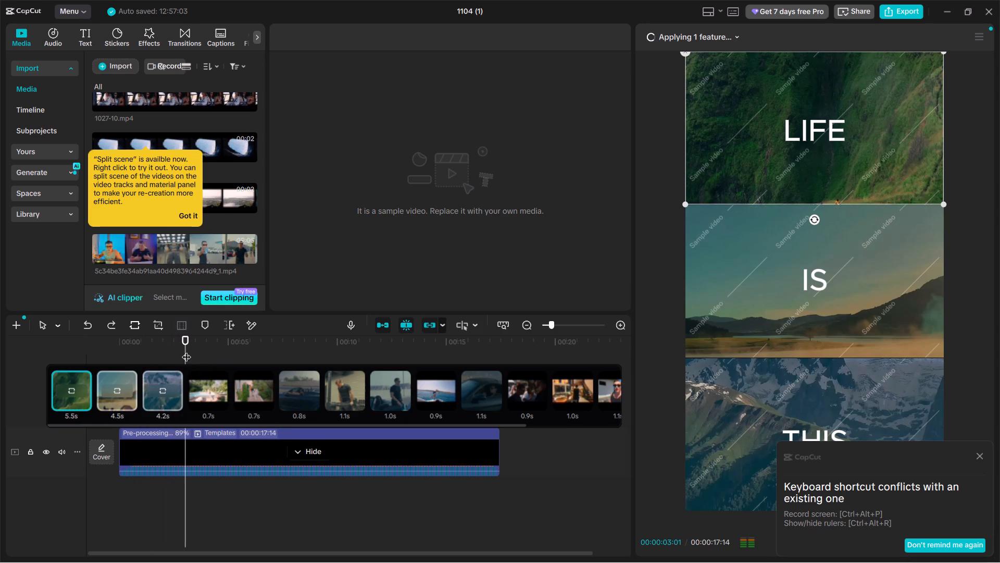
left_click_drag(152, 254, 123, 386)
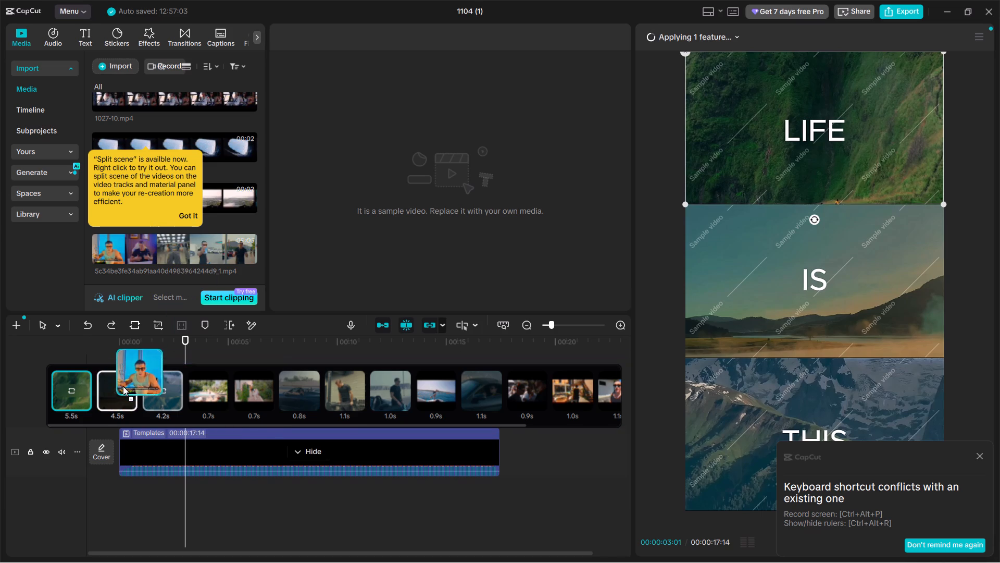
left_click_drag(123, 386, 105, 396)
key("space")
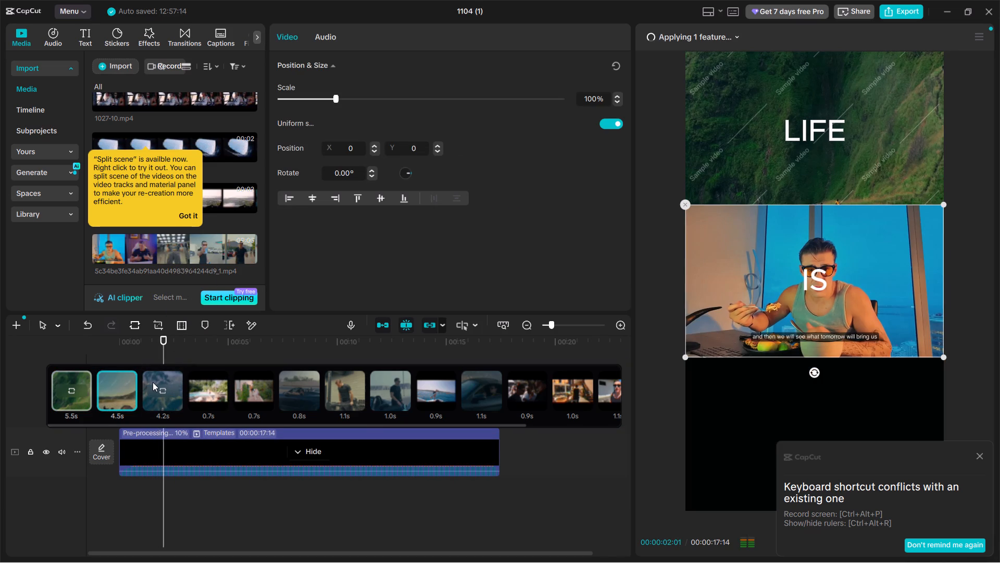
key("space")
left_click_drag(122, 352, 104, 360)
Trim the 4.5 s IS clip to the helicopter segment, beginning as the man walks across the helipad, and apply it.
left_click(122, 394)
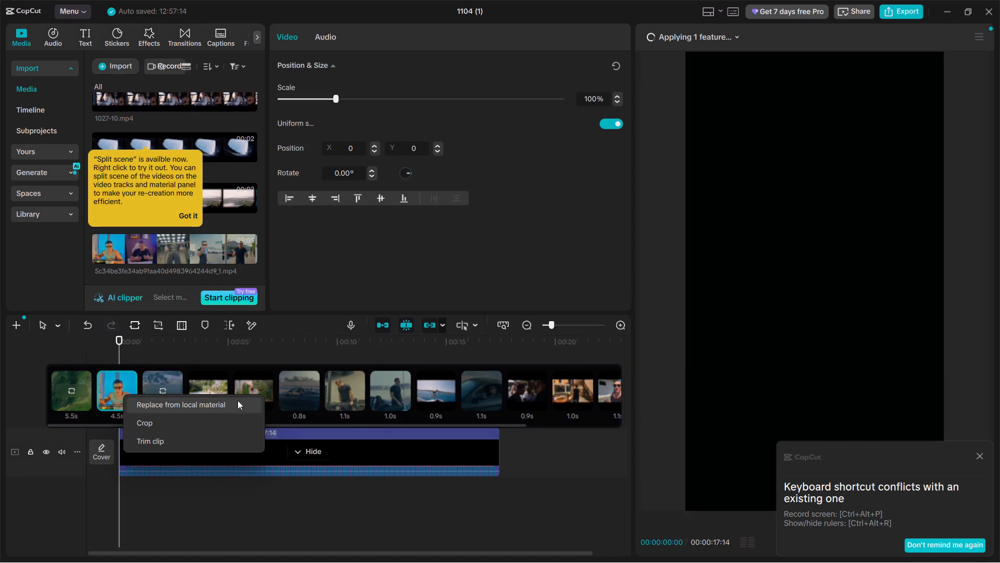
left_click(159, 437)
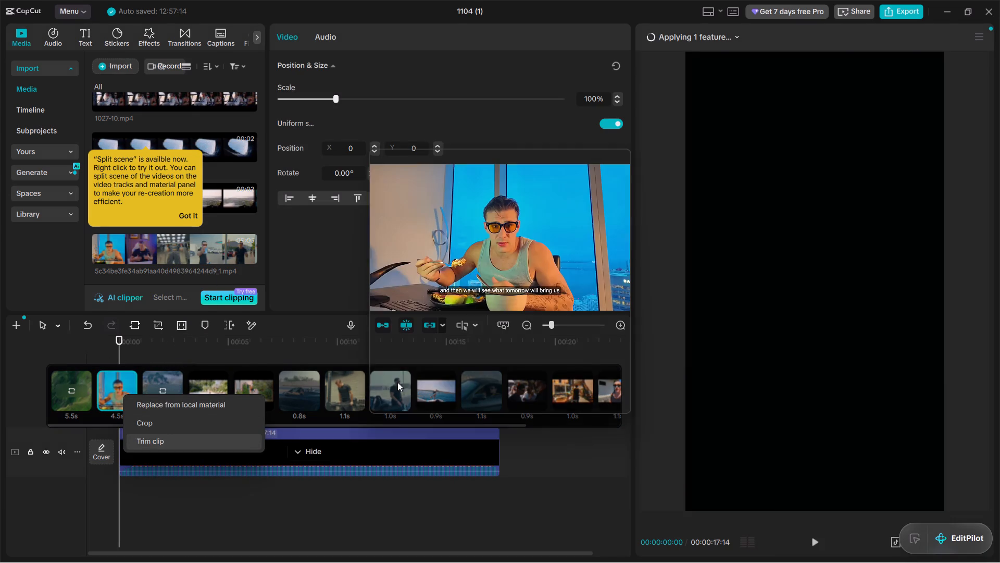
left_click_drag(450, 353, 370, 355)
left_click_drag(536, 359, 366, 381)
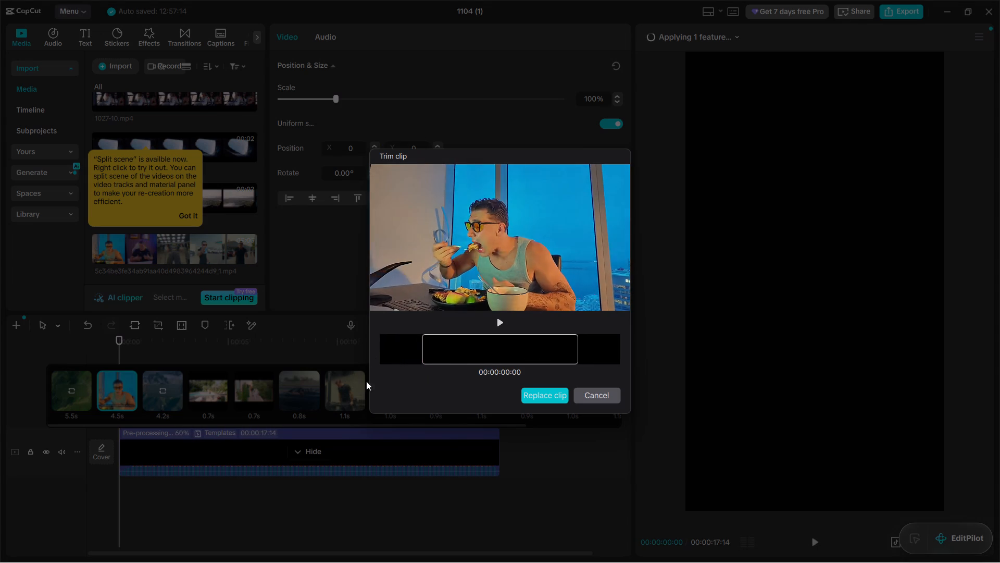
left_click_drag(366, 381, 366, 381)
left_click_drag(486, 363, 305, 370)
left_click_drag(520, 353, 360, 361)
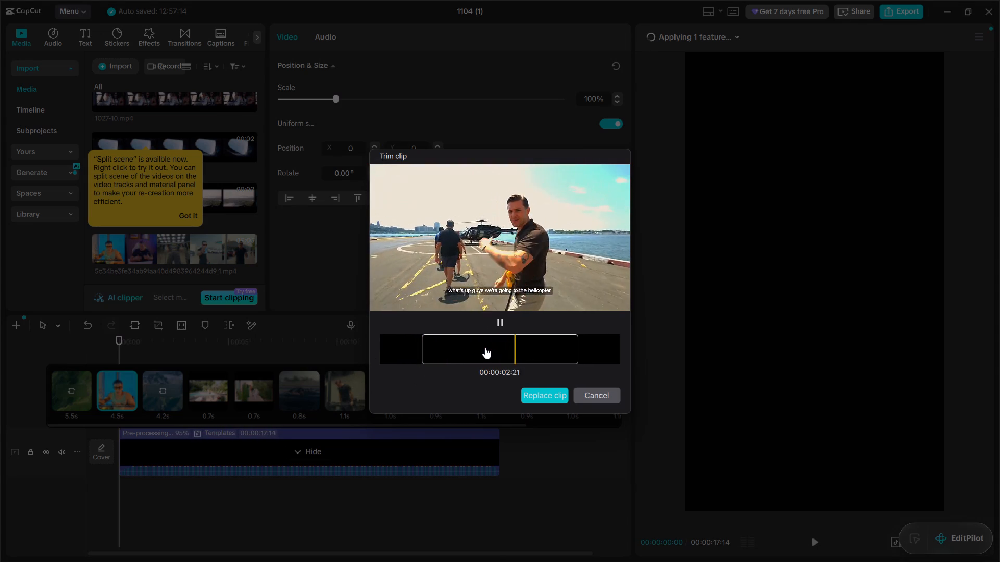
left_click_drag(515, 348, 506, 348)
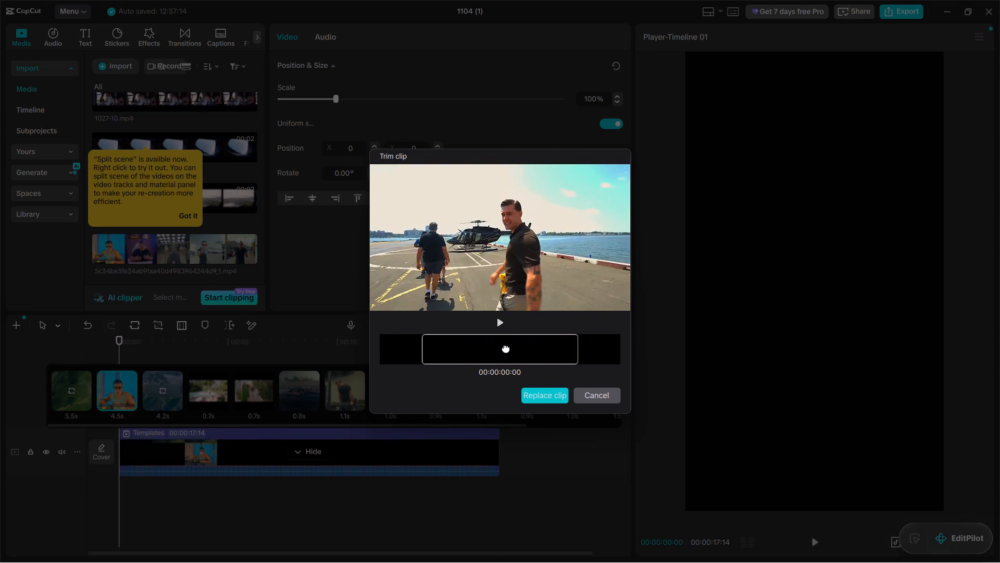
left_click_drag(506, 348, 455, 349)
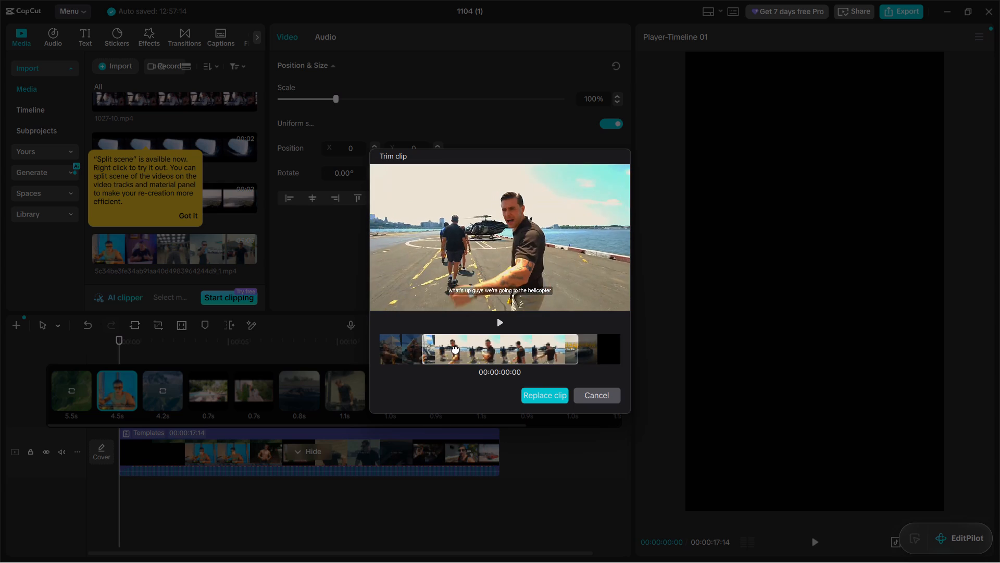
left_click_drag(455, 349, 470, 348)
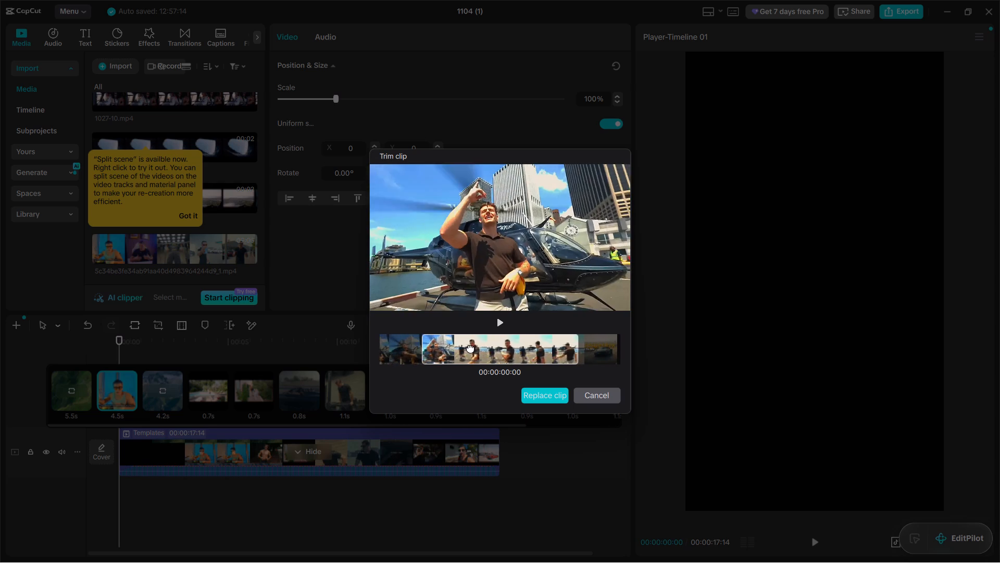
left_click_drag(470, 348, 459, 350)
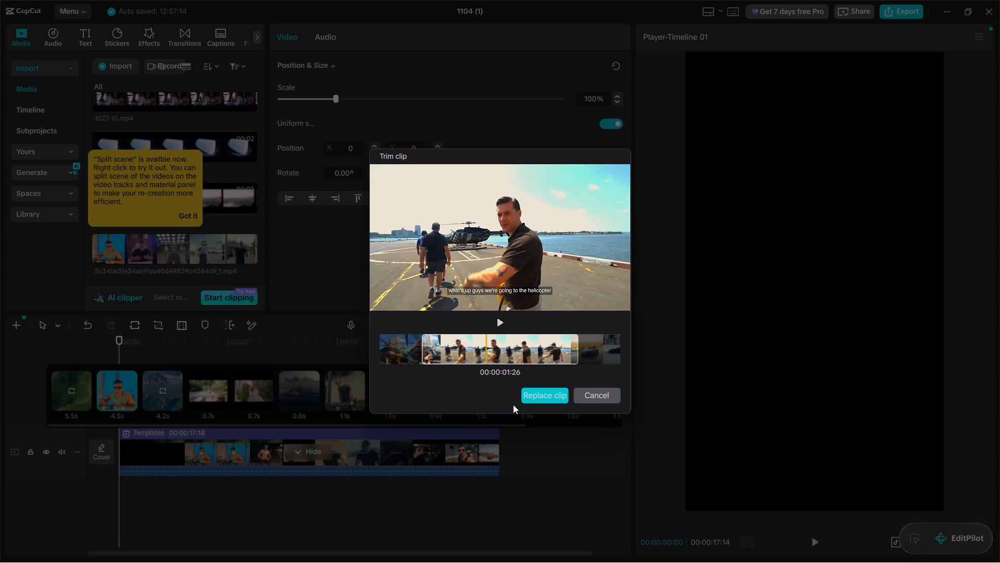
left_click(539, 396)
Play back the trimmed IS clip and replace the 5.5 s LIFE sample clip with the imported video.
key("space")
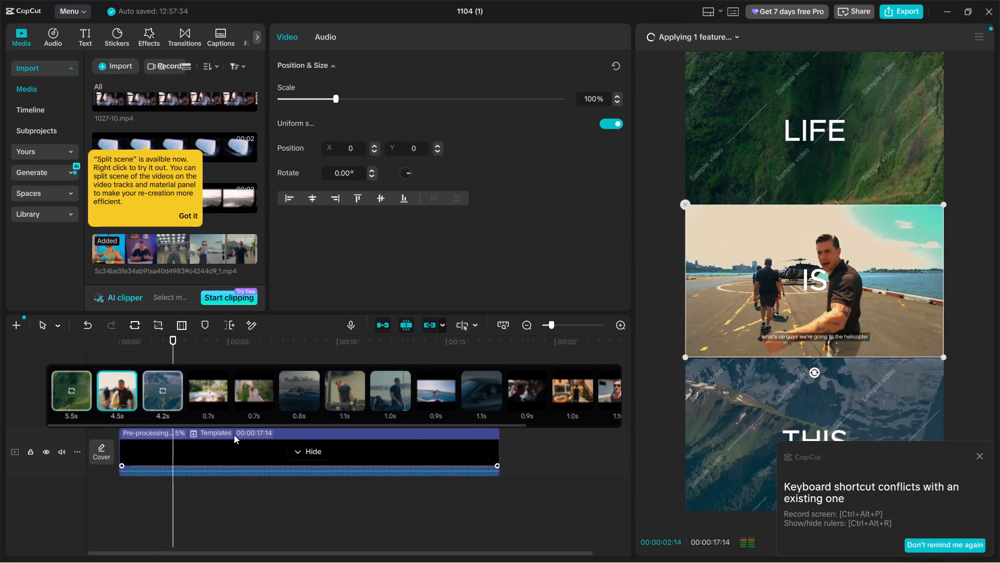
key("space")
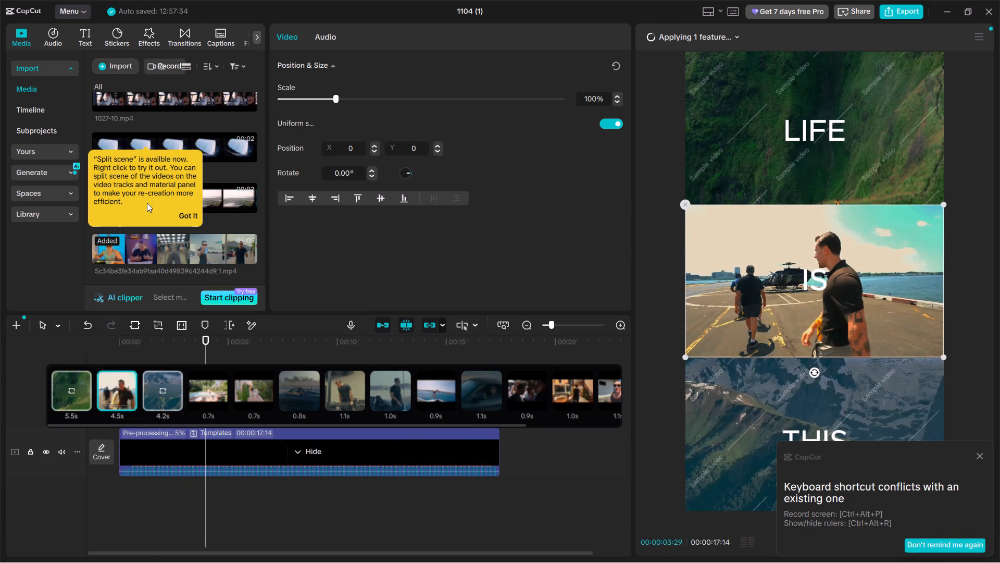
left_click_drag(150, 257, 77, 387)
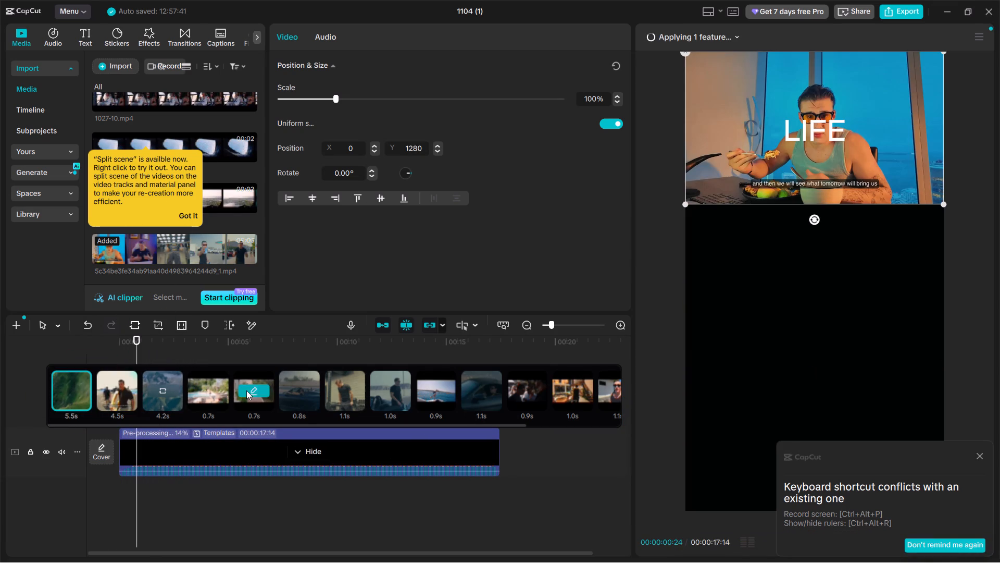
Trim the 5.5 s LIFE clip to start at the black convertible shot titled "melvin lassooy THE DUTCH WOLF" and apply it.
left_click(66, 388)
left_click(119, 439)
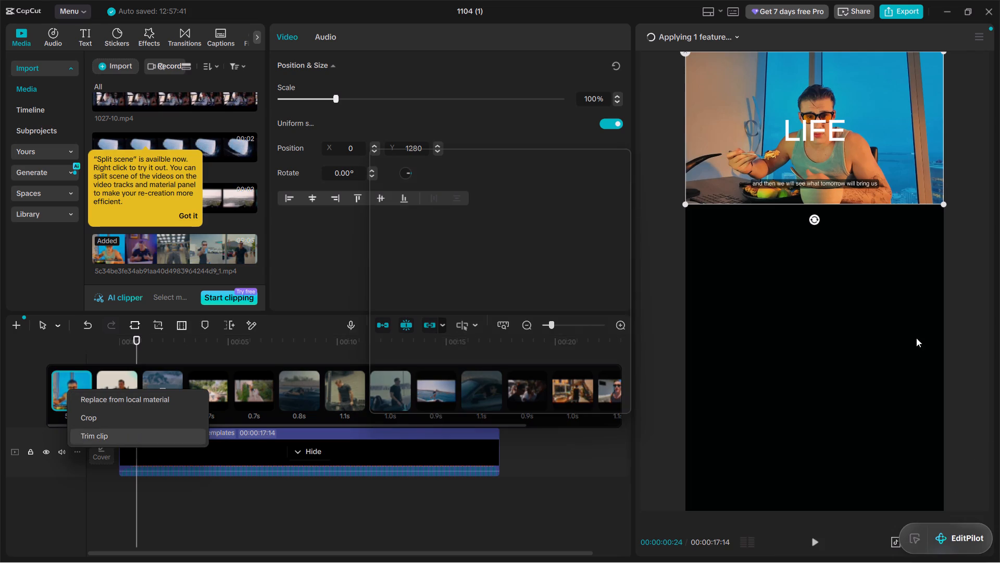
left_click_drag(570, 351, 409, 364)
left_click_drag(540, 349, 362, 364)
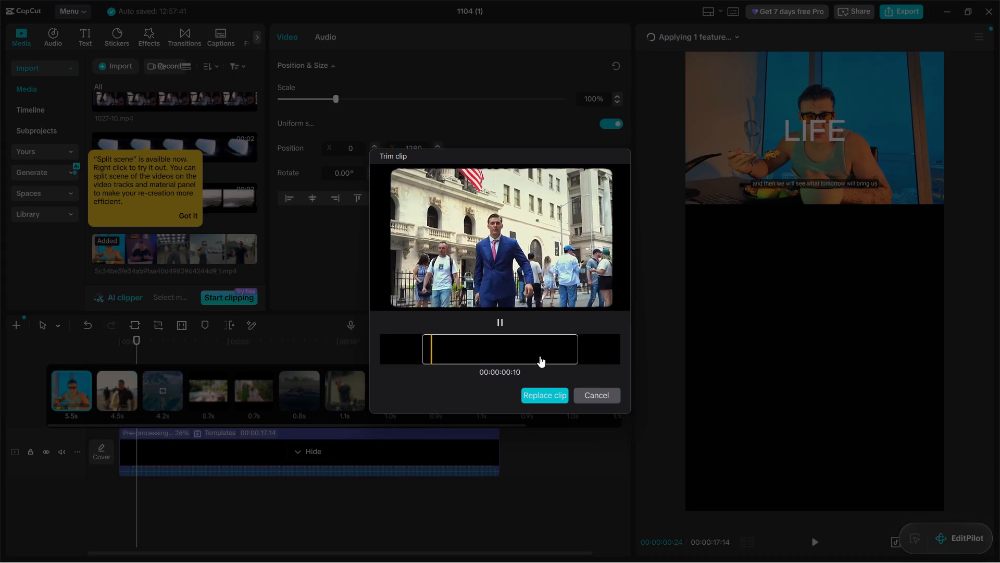
left_click_drag(539, 356, 325, 382)
left_click_drag(554, 358, 253, 371)
left_click_drag(540, 350, 389, 370)
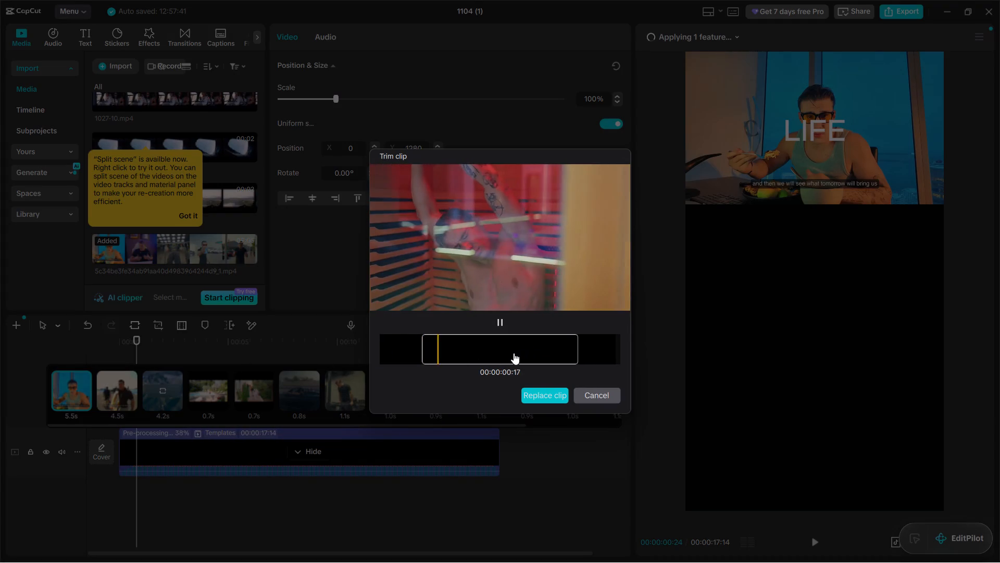
left_click_drag(501, 353, 596, 356)
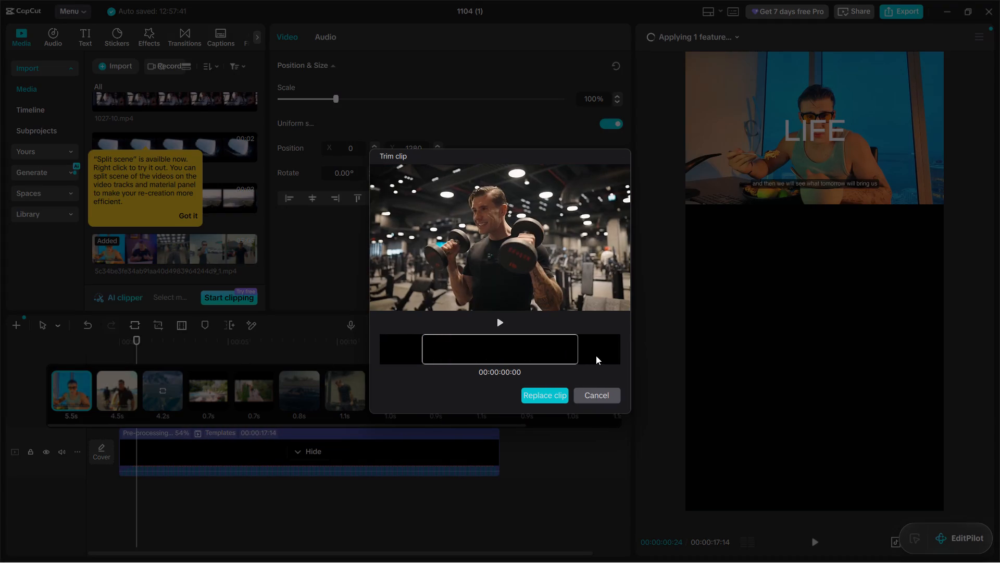
left_click_drag(596, 356, 610, 354)
left_click_drag(498, 351, 517, 351)
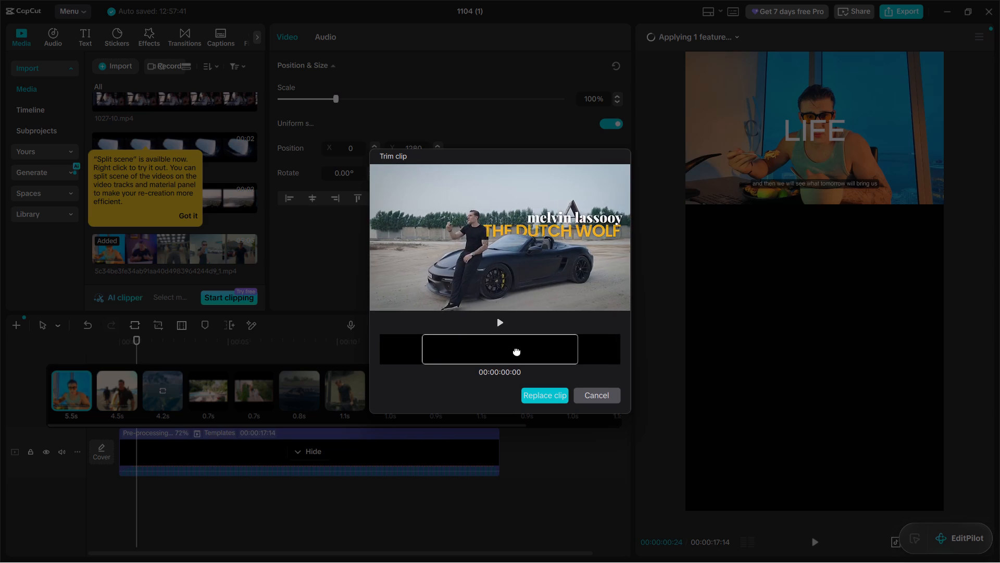
left_click_drag(517, 351, 519, 355)
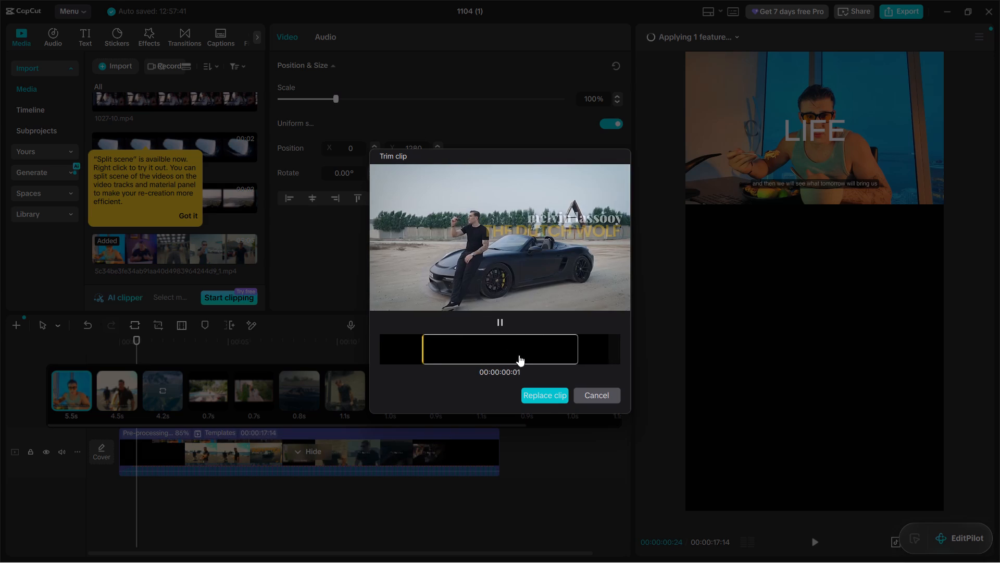
left_click(545, 400)
Play back the LIFE and IS clips together and replace the 4.2 s THIS sample clip with the imported video.
key("space")
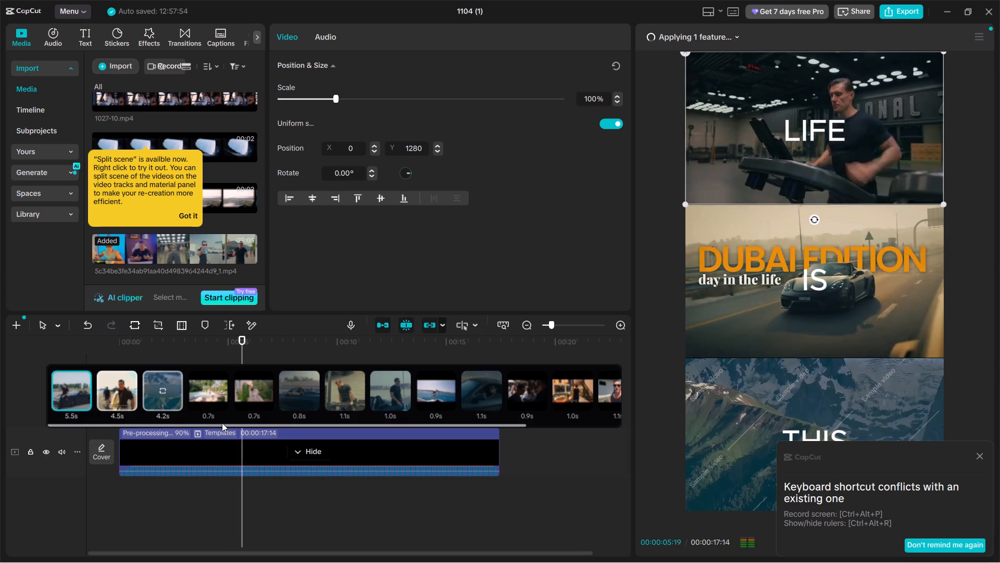
key("space")
left_click_drag(201, 349, 82, 371)
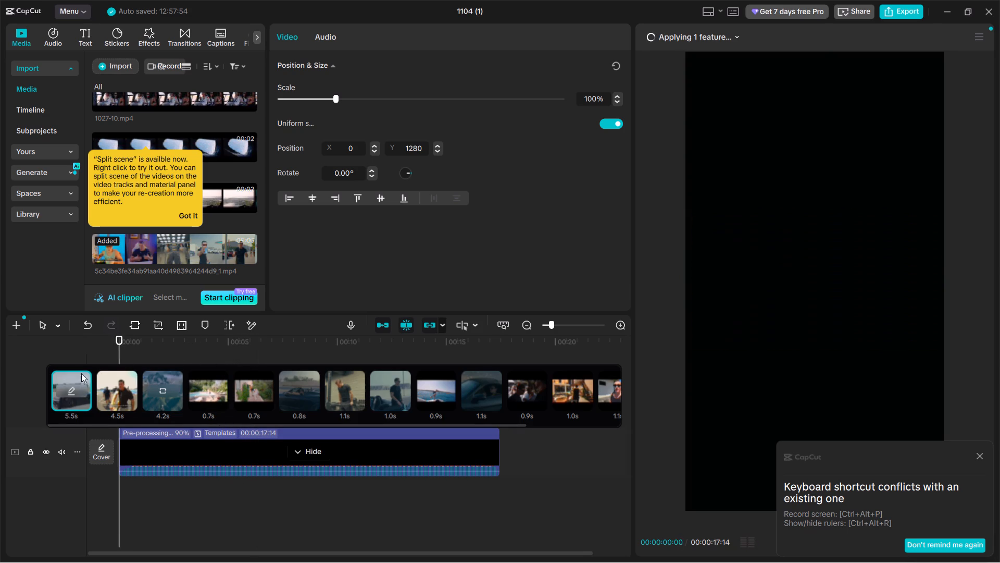
key("space")
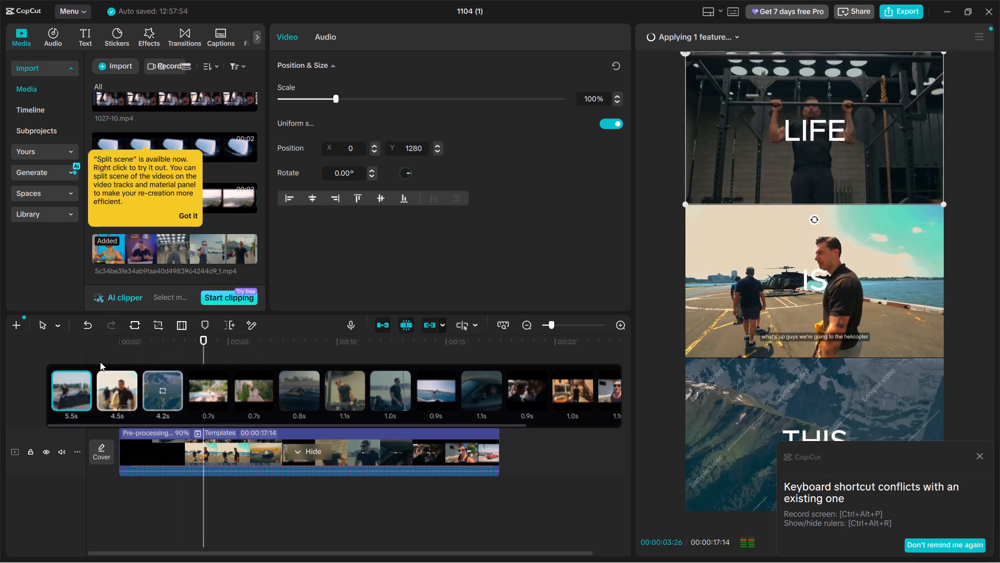
key("space")
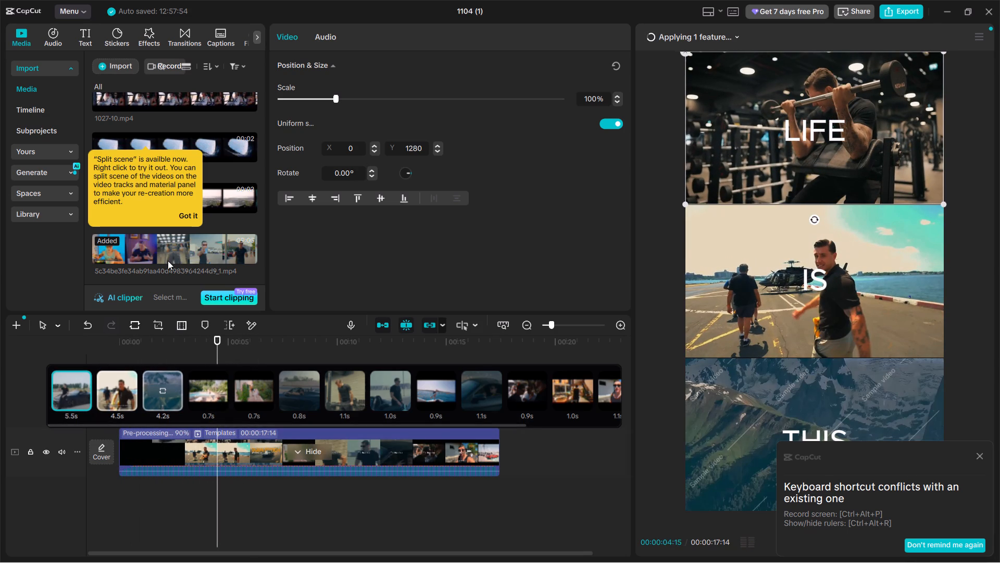
left_click_drag(168, 259, 162, 391)
Trim the 4.2 s THIS clip to start at the colour-inverted front view of the car, just after the mansion shot, and apply it.
left_click(161, 392)
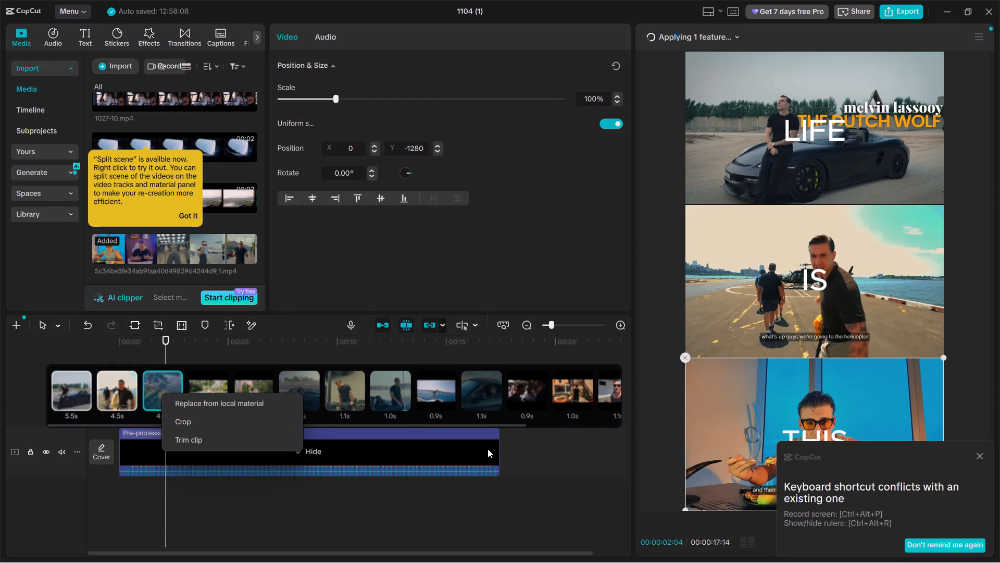
left_click(206, 436)
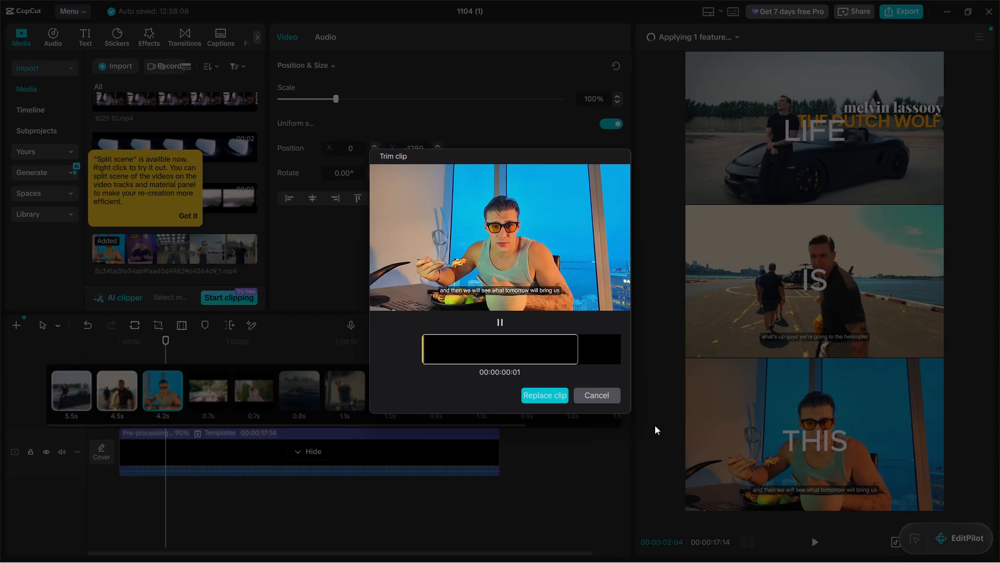
left_click_drag(572, 359, 438, 371)
left_click_drag(561, 358, 320, 365)
left_click_drag(526, 349, 315, 353)
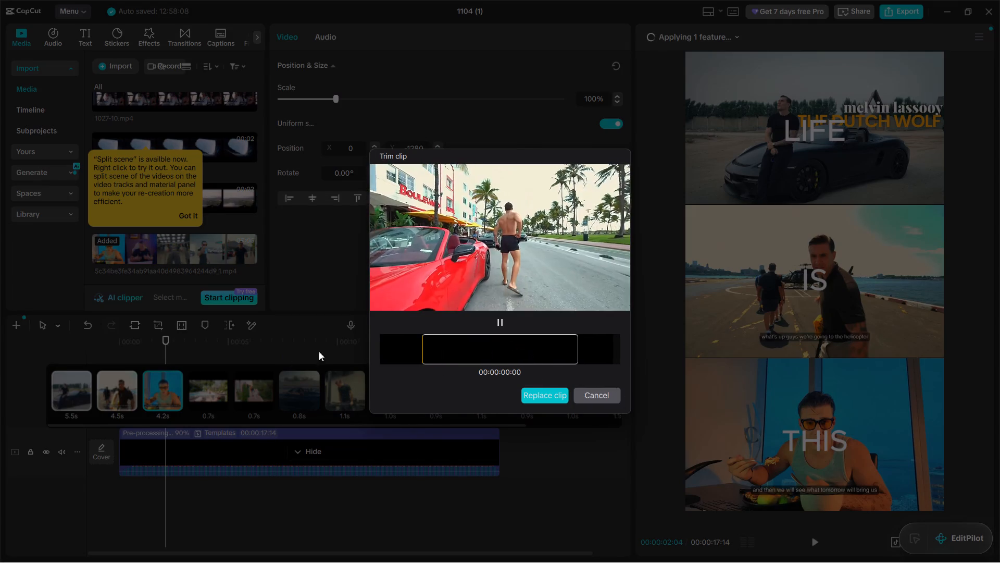
left_click_drag(504, 339, 260, 364)
left_click_drag(500, 348, 243, 369)
left_click_drag(512, 364, 506, 363)
left_click_drag(518, 350, 478, 356)
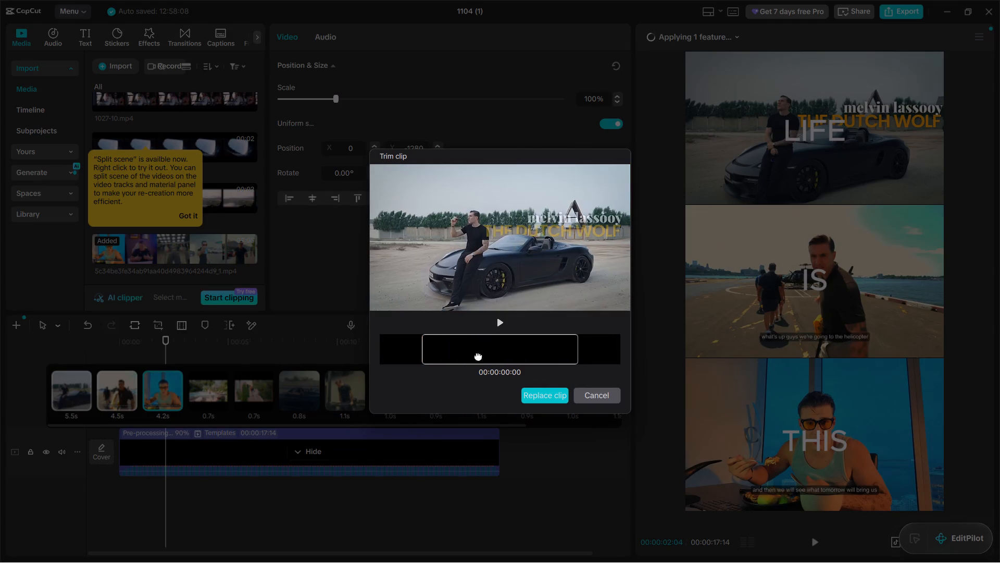
left_click_drag(478, 356, 337, 366)
left_click_drag(539, 361, 335, 368)
left_click_drag(520, 356, 298, 370)
left_click_drag(546, 353, 592, 351)
left_click_drag(506, 361, 575, 359)
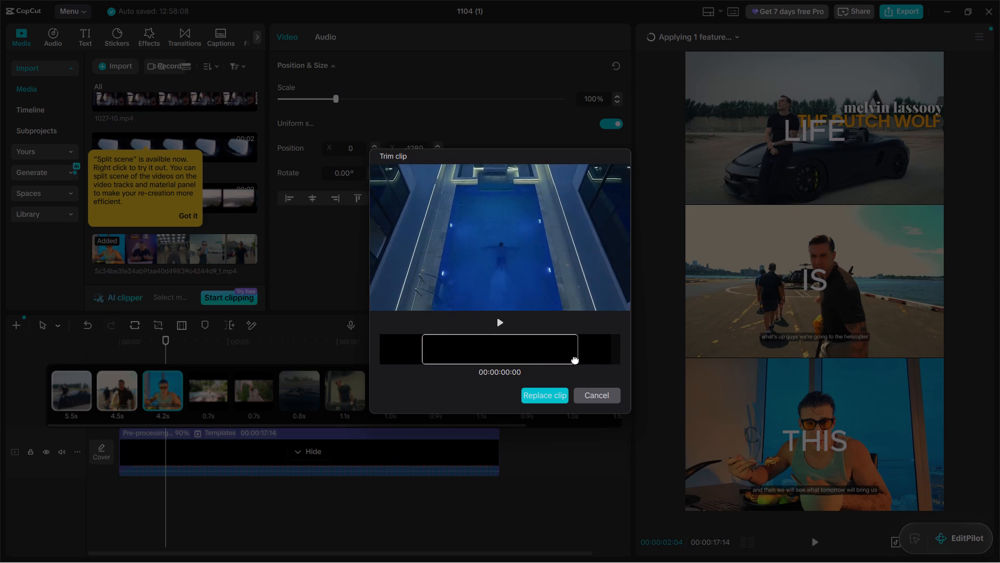
left_click_drag(575, 359, 599, 360)
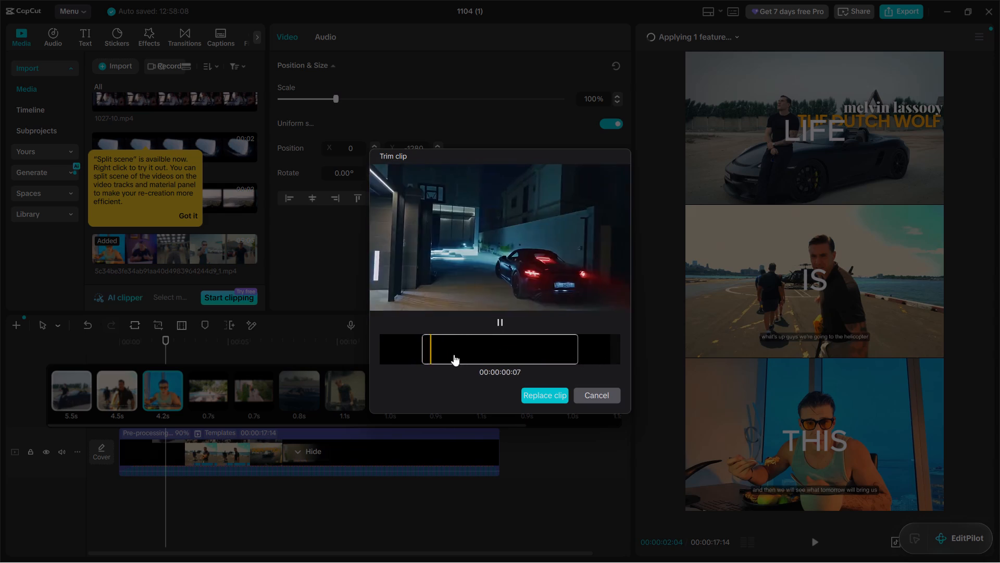
left_click_drag(490, 355, 527, 359)
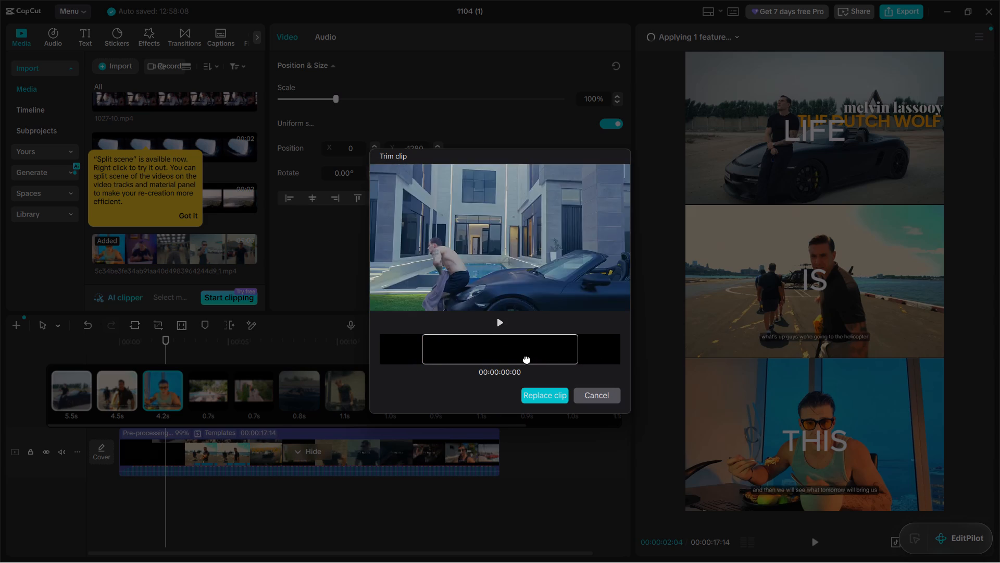
left_click_drag(527, 359, 491, 366)
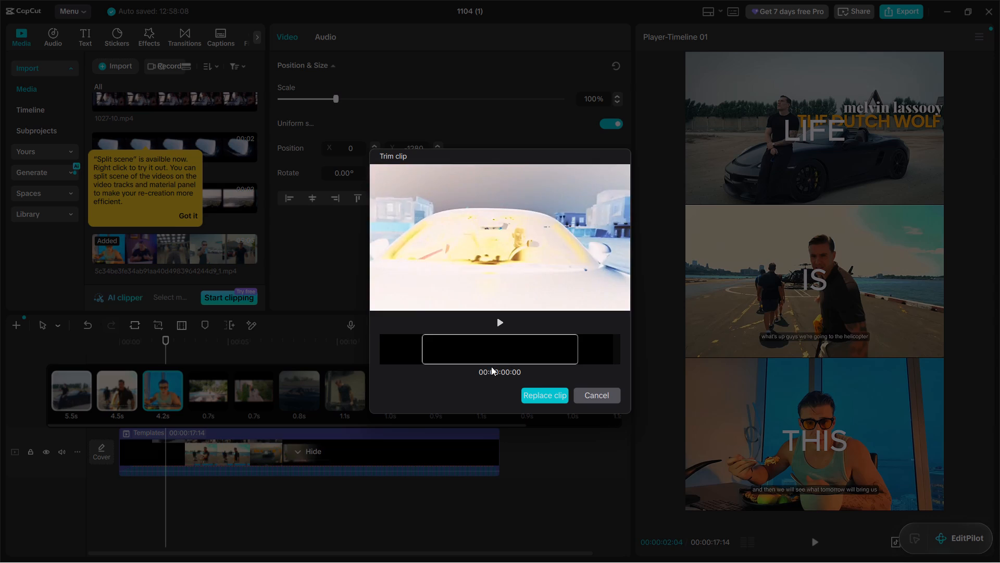
left_click_drag(491, 366, 488, 367)
left_click(534, 394)
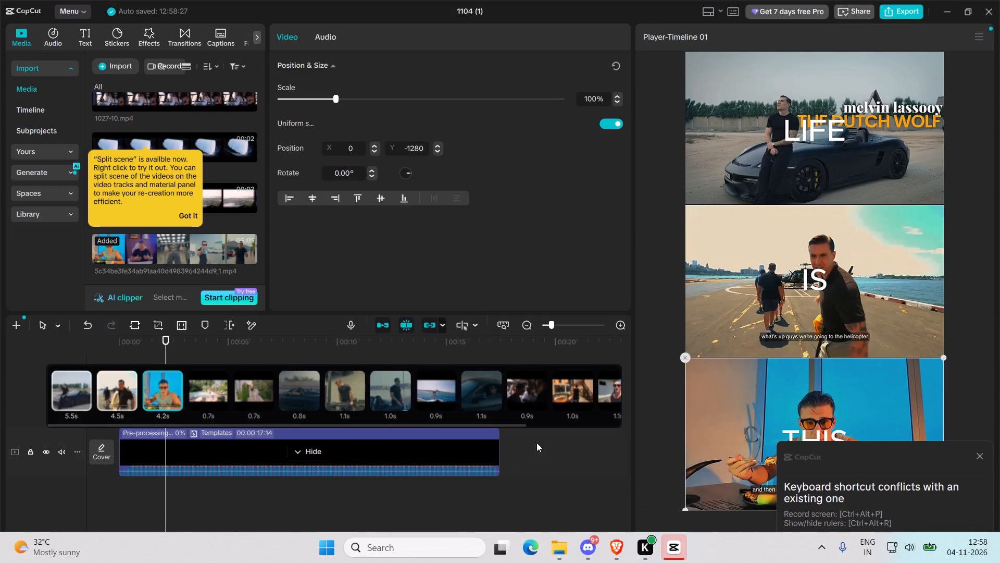
Play back the whole template from the beginning to review the filled clips, dismissing the shortcut conflict notice.
left_click_drag(159, 345, 74, 353)
key("space")
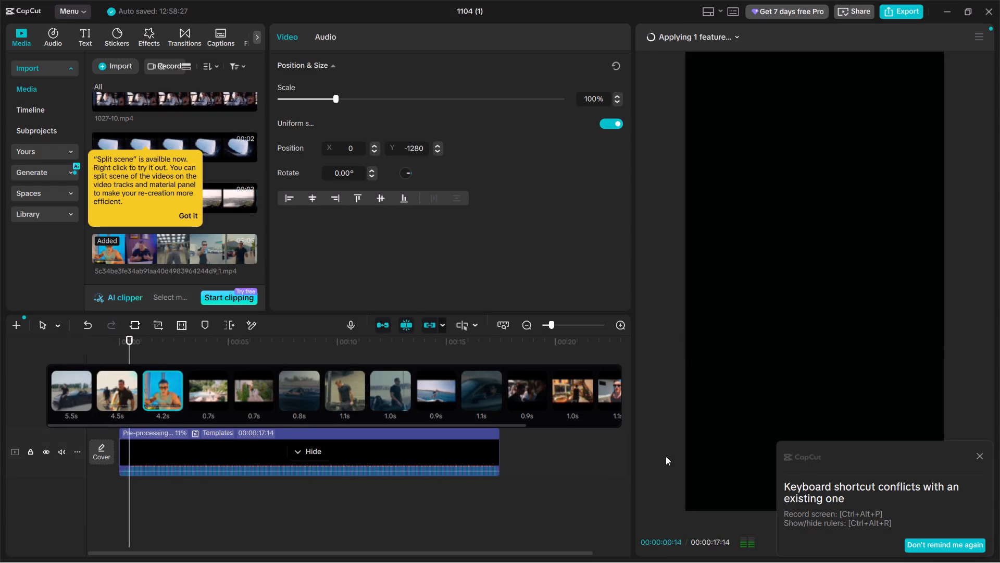
left_click(982, 459)
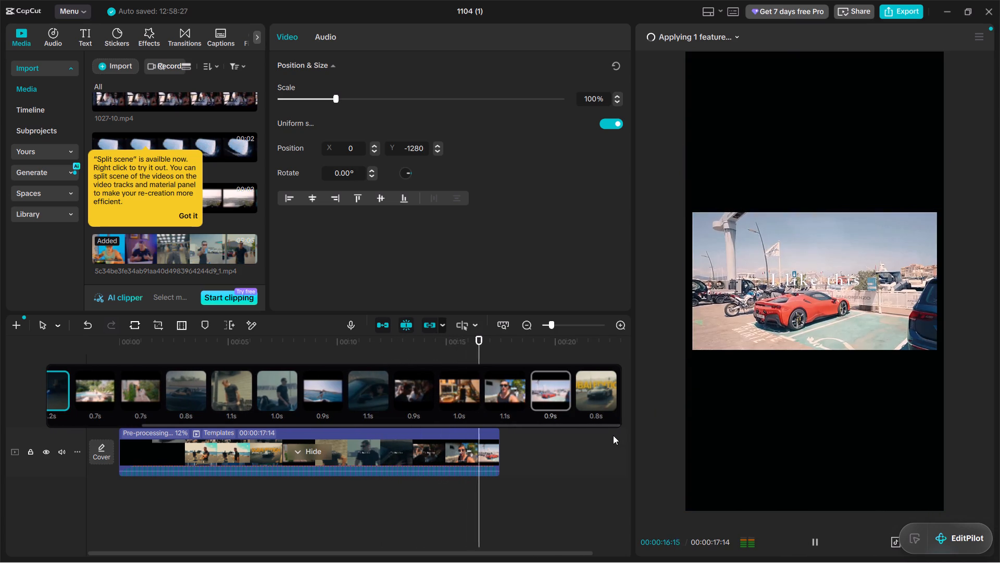
key("space")
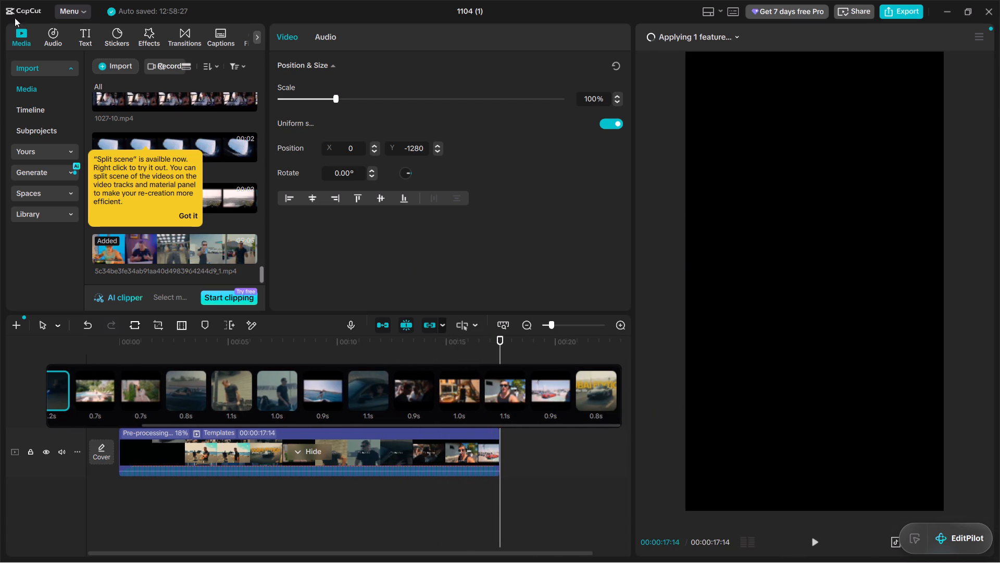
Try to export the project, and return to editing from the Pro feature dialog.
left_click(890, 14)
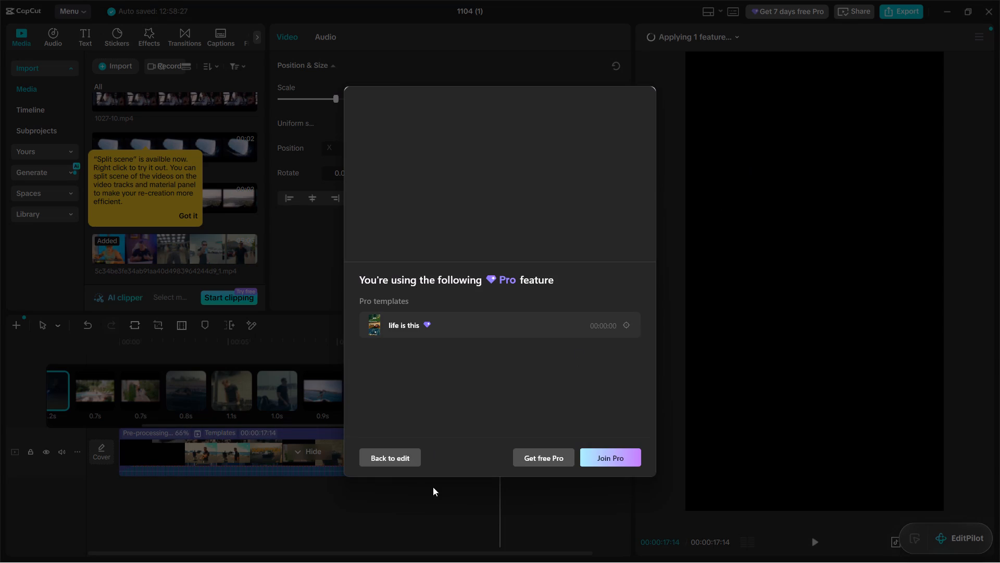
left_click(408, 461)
Look through the effects and audio libraries and the imported media for material to use with the selected template.
left_click_drag(399, 350, 66, 341)
left_click(189, 452)
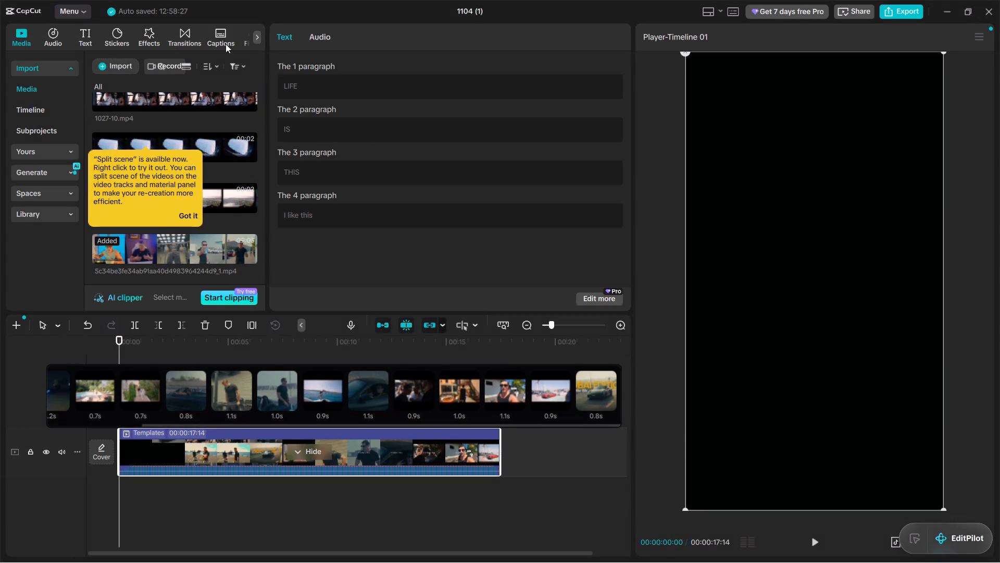
left_click(195, 32)
left_click(134, 36)
left_click(152, 40)
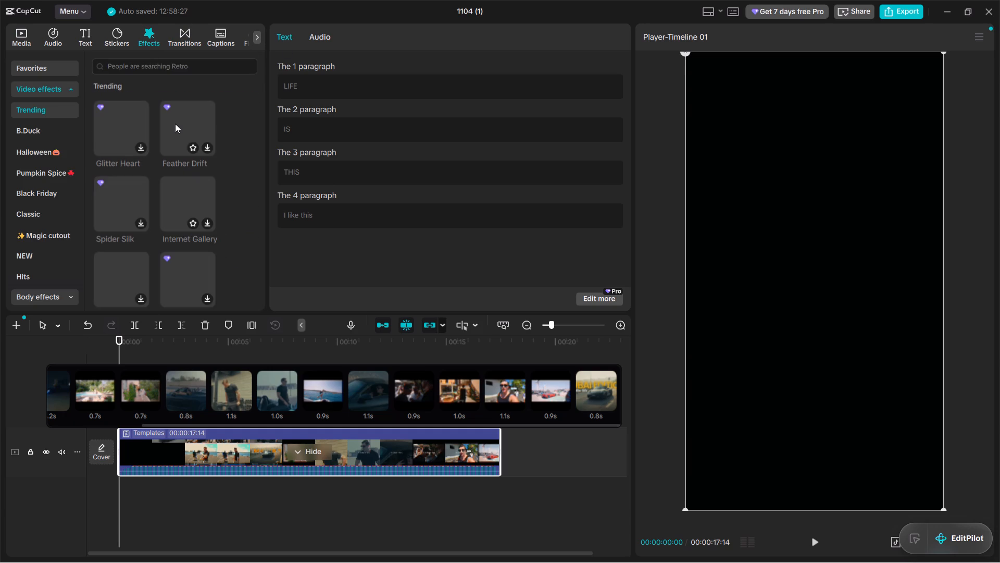
left_click(47, 32)
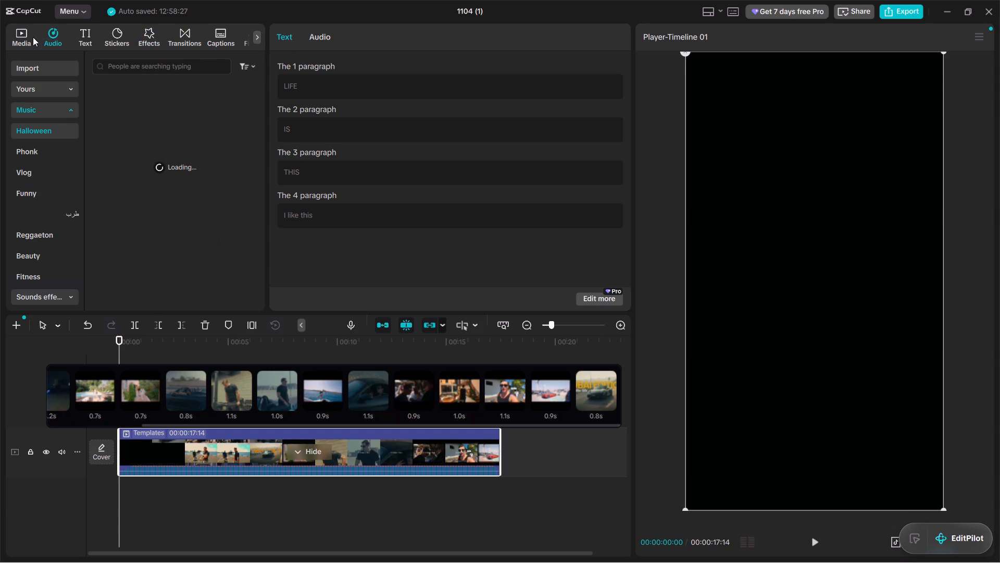
left_click(32, 38)
left_click(357, 493)
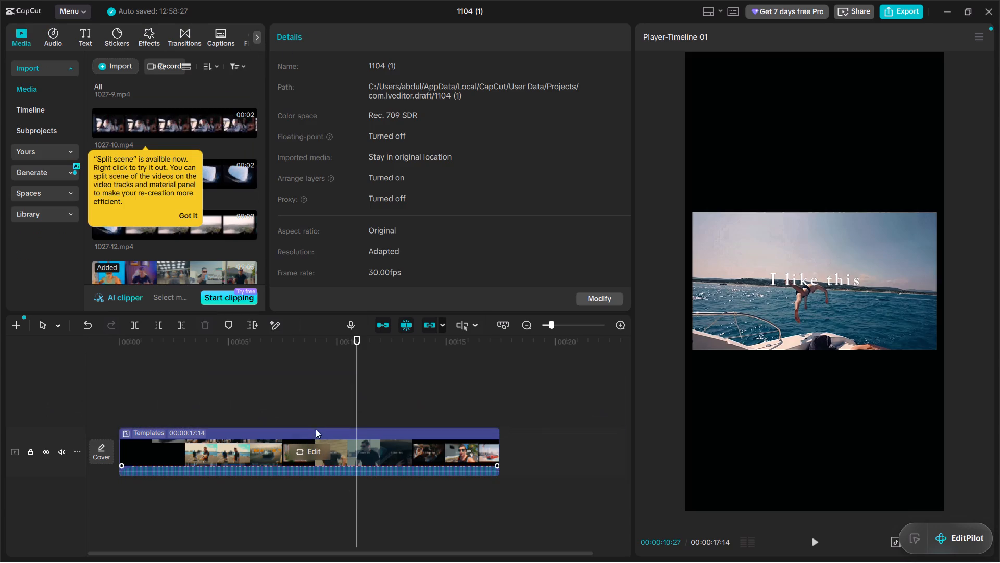
left_click(340, 457)
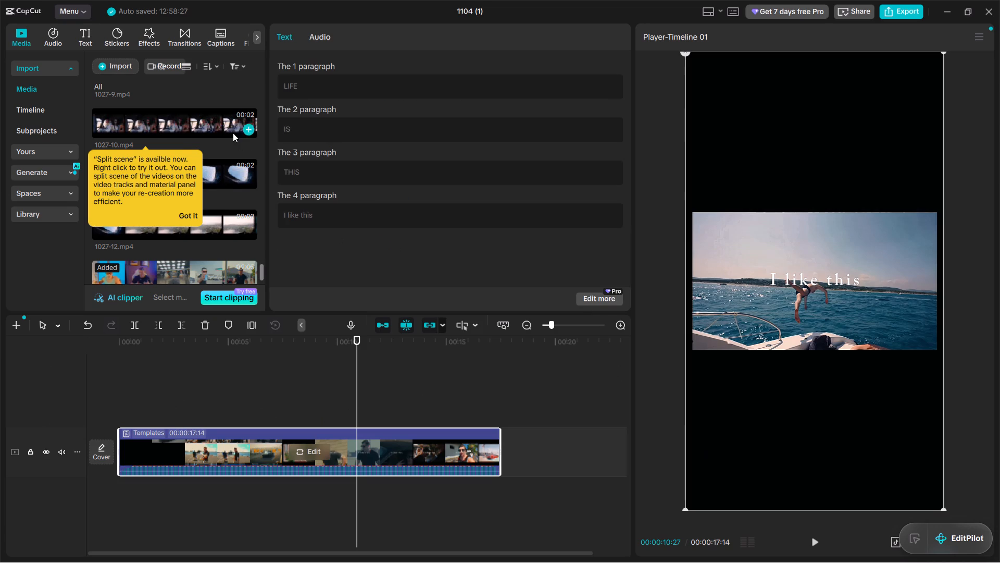
scroll(233, 133, "down", 4)
scroll(233, 129, "up", 3)
Widen the media library area until all its categories through AI avatar fit.
left_click_drag(267, 42, 288, 44)
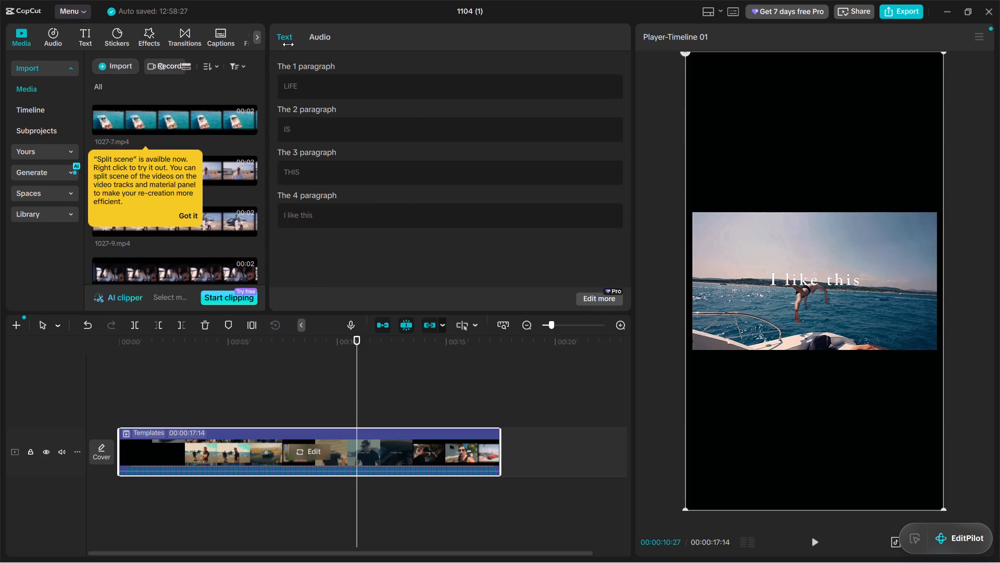
left_click_drag(288, 44, 385, 53)
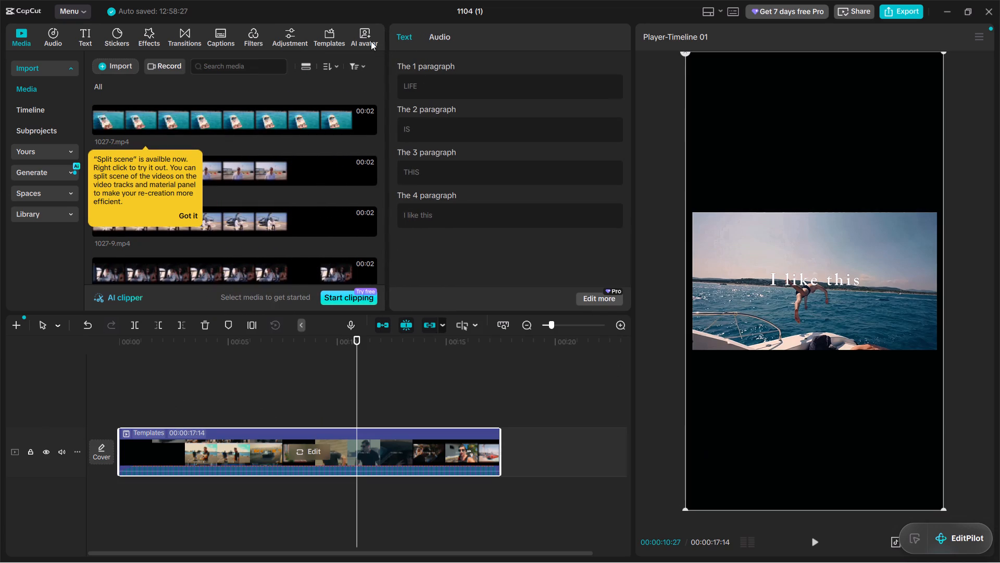
Look through the filters, captions, transitions, text and template libraries, and check the template's clip slots and text paragraphs.
left_click(294, 38)
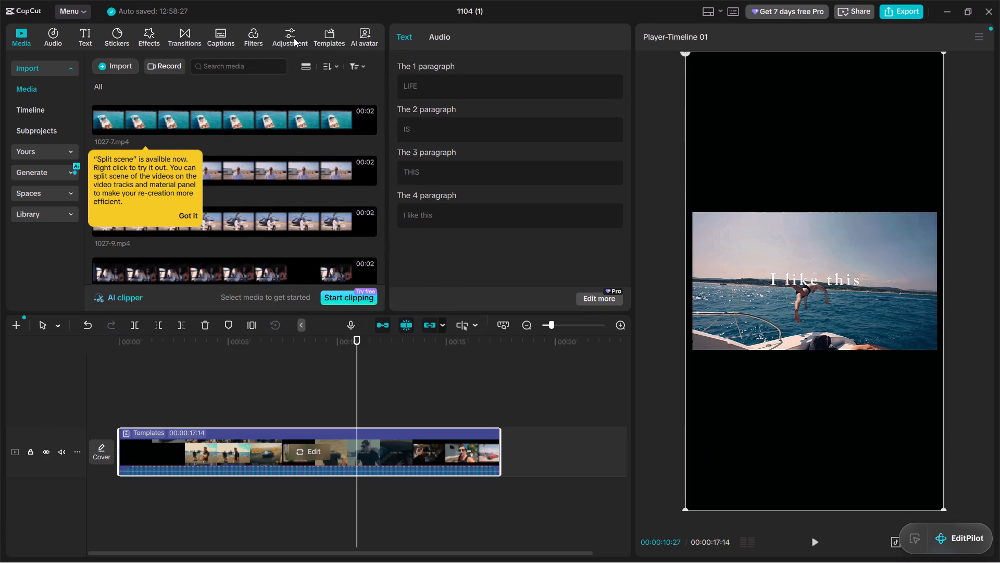
left_click(253, 41)
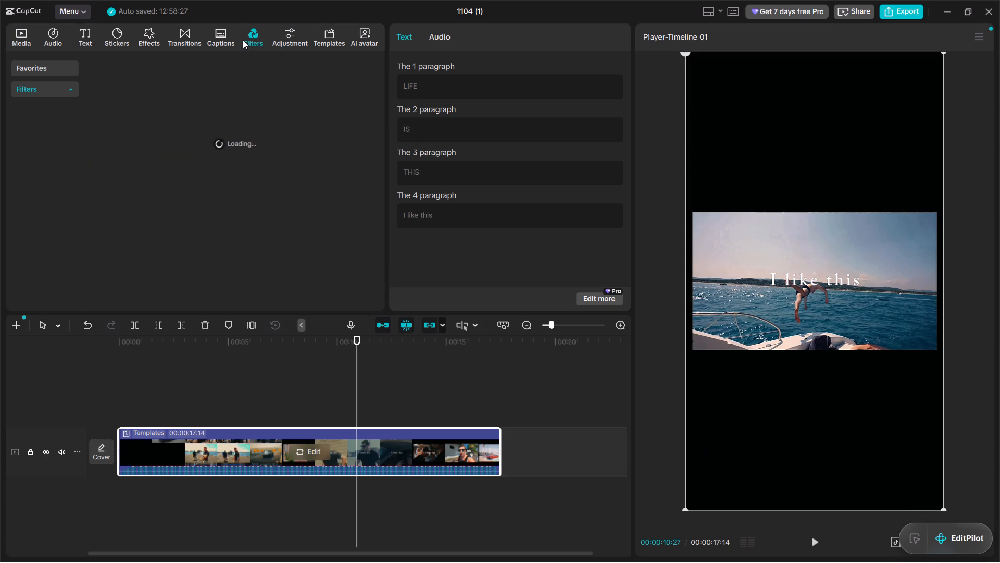
left_click(232, 38)
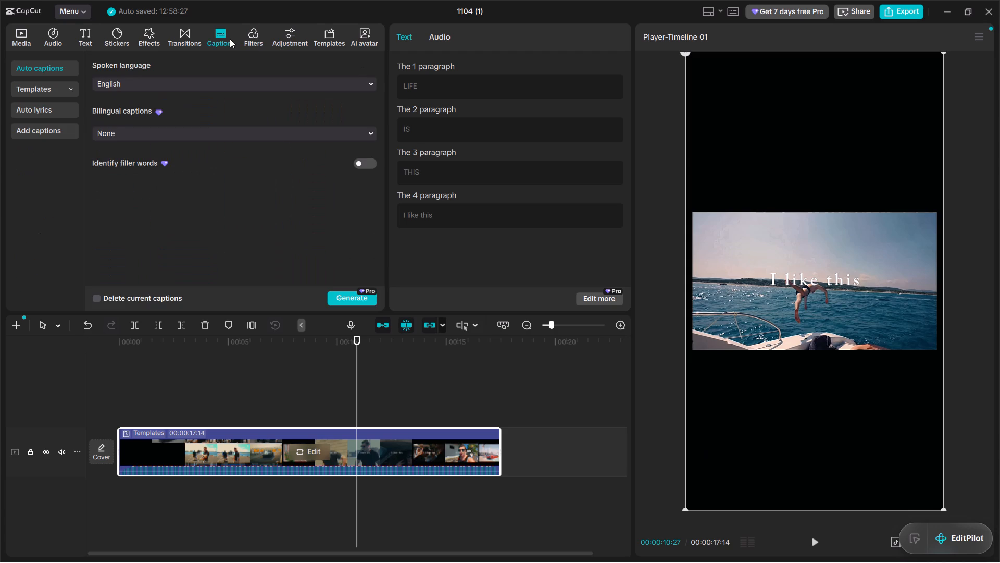
left_click(189, 37)
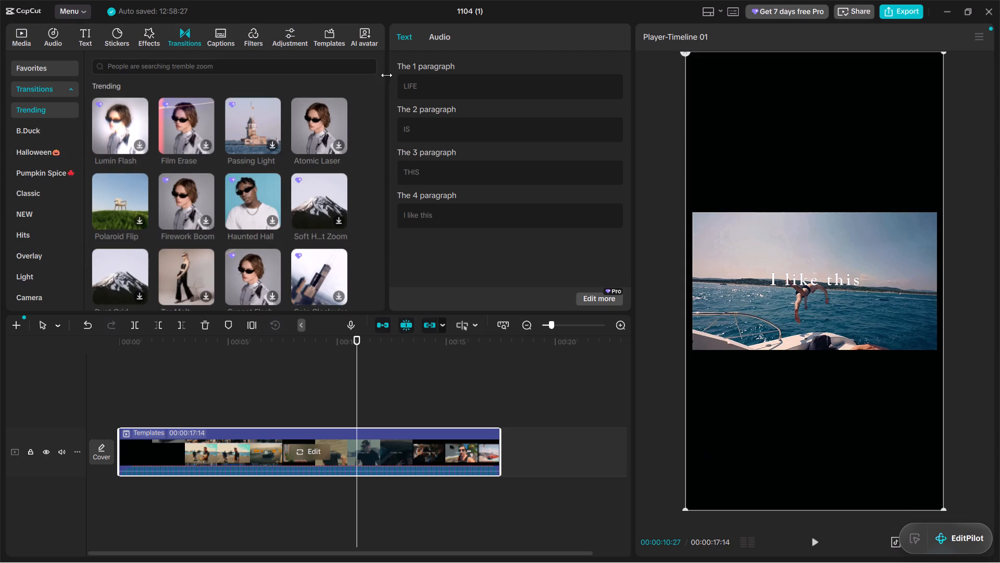
left_click(227, 447)
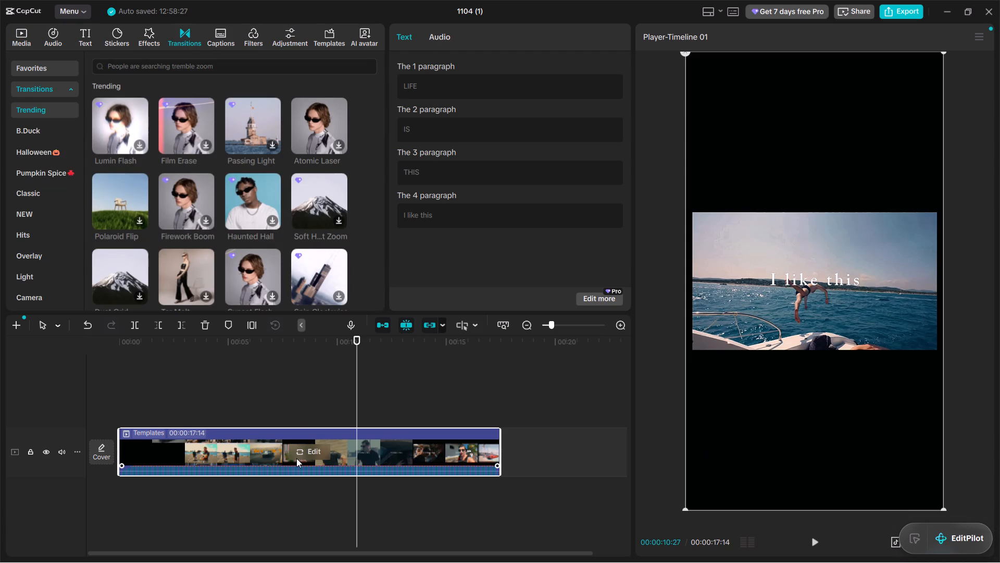
left_click(297, 453)
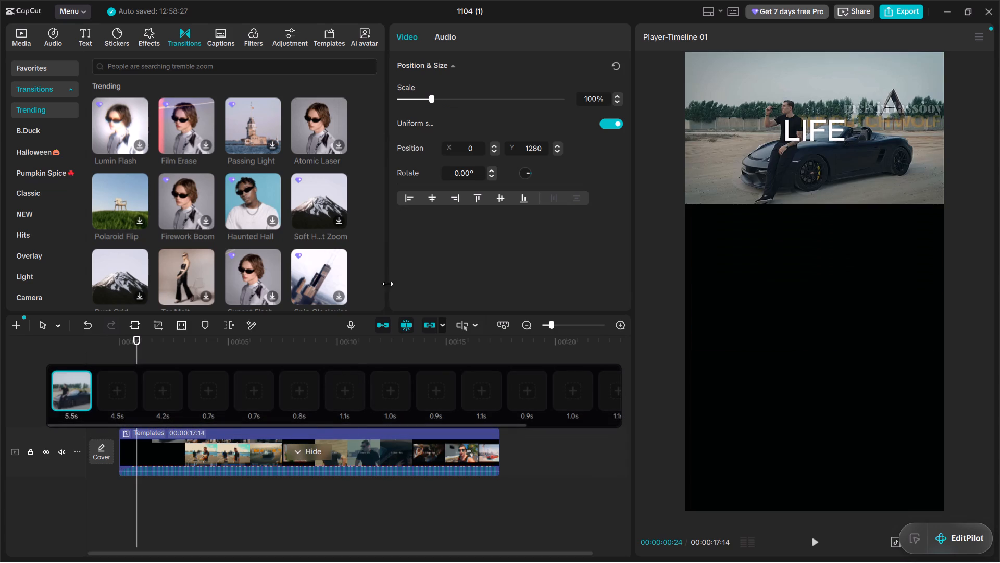
left_click(283, 504)
left_click(233, 42)
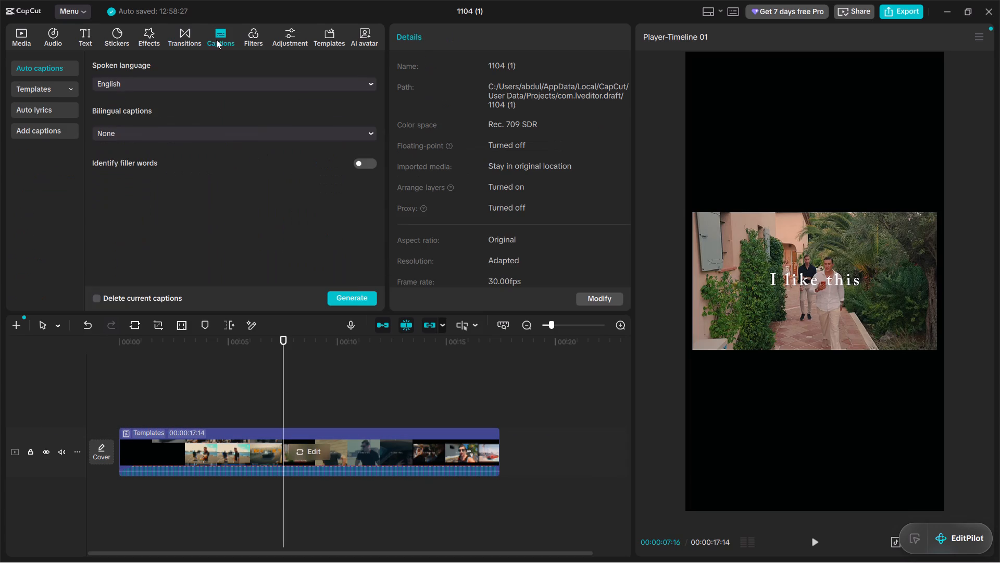
left_click(157, 29)
left_click(128, 36)
left_click(96, 38)
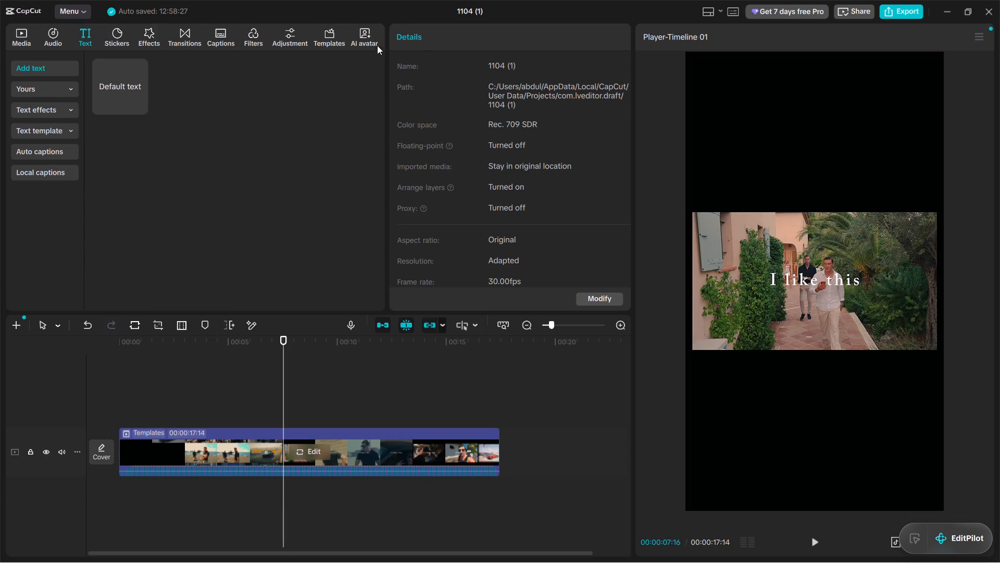
left_click(336, 38)
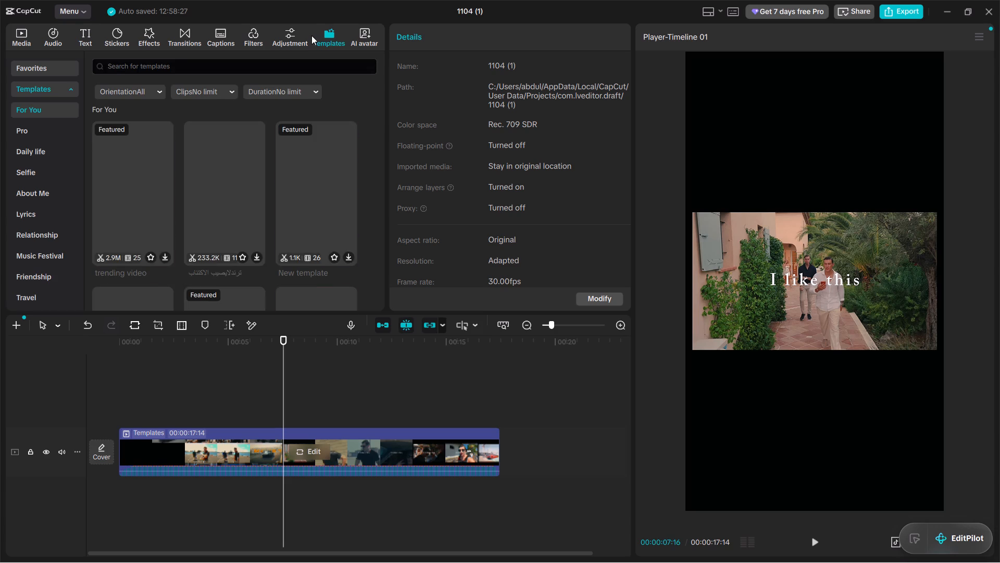
left_click(20, 31)
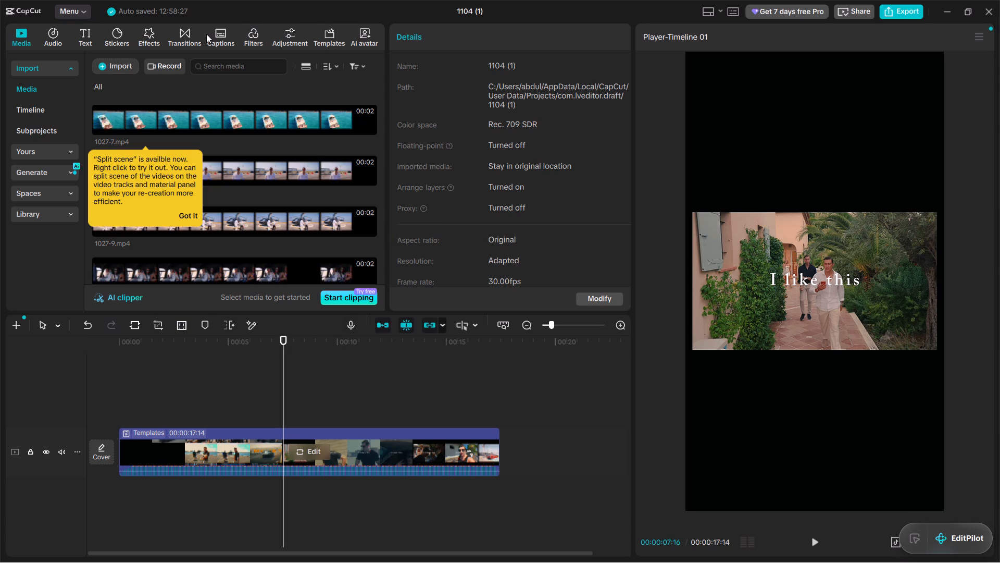
left_click(166, 325)
left_click(191, 461)
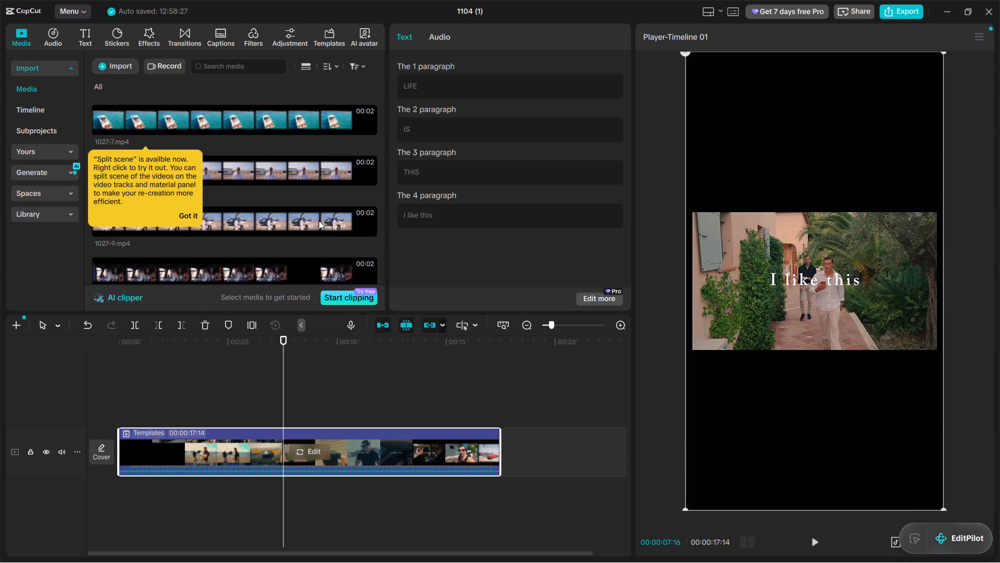
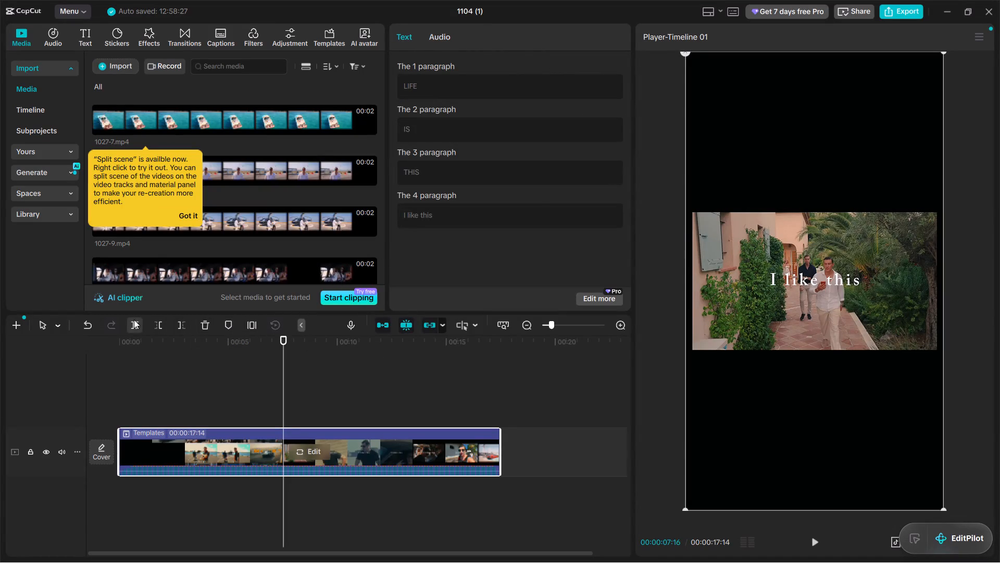
Return the playhead to the very start of the template clip at 00:00:00:00.
left_click_drag(277, 348, 128, 366)
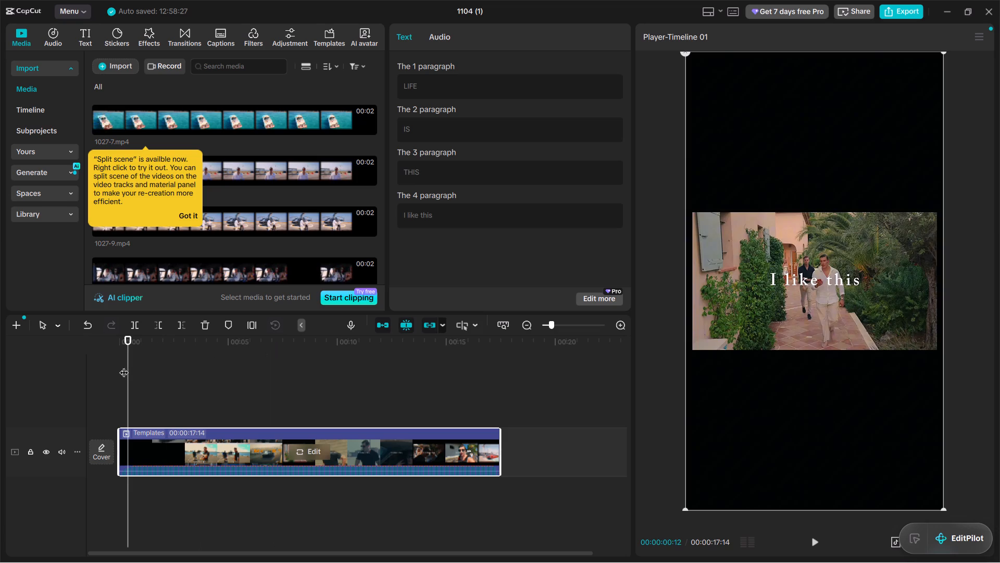
left_click_drag(131, 341, 105, 348)
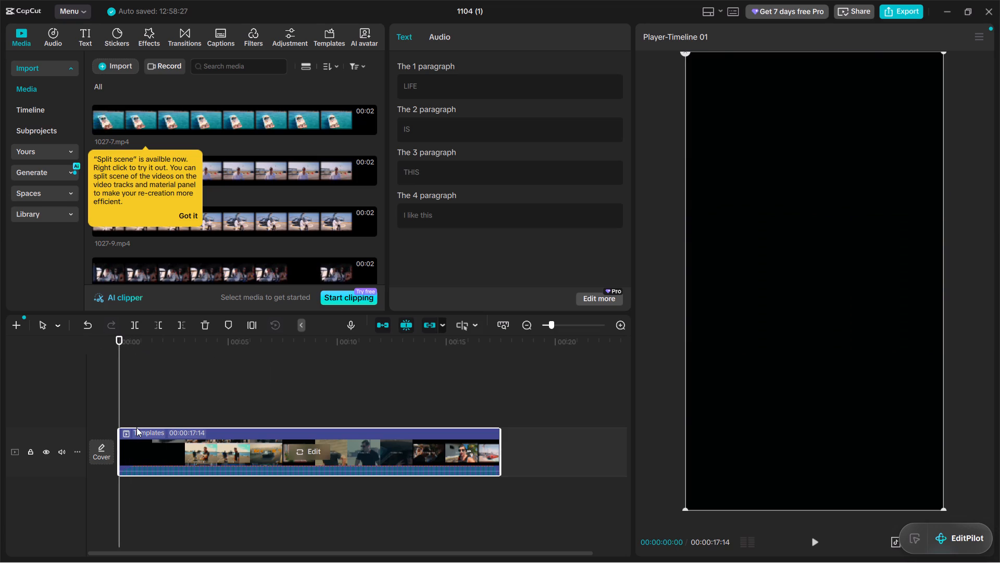
Switch from CapCut to another open window.
key("super+Tab")
key("alt+Tab")
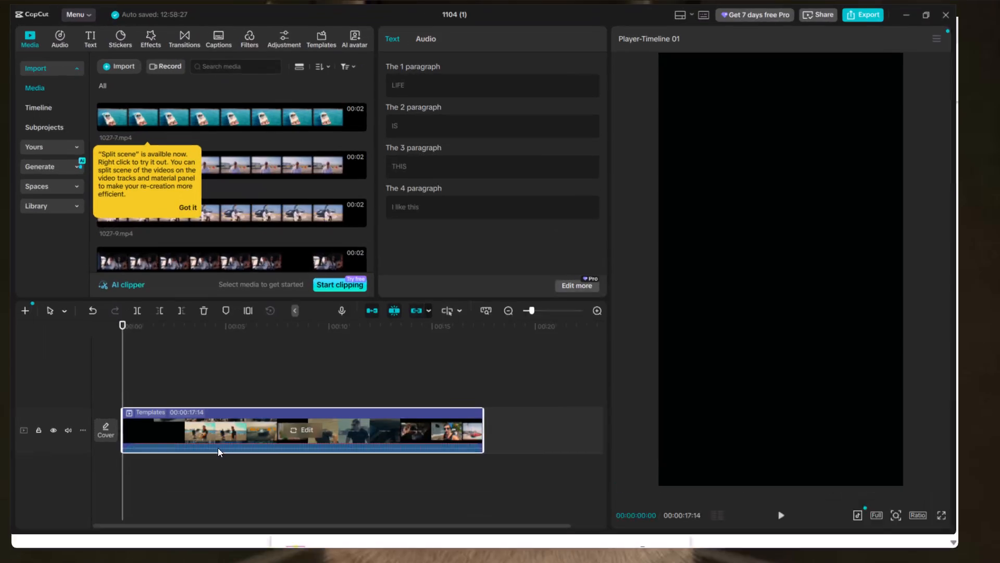
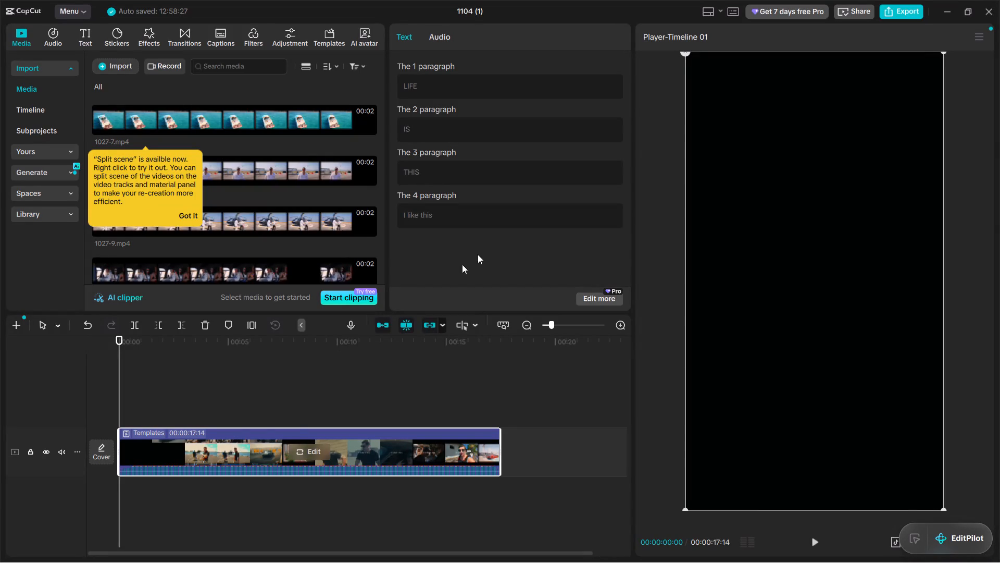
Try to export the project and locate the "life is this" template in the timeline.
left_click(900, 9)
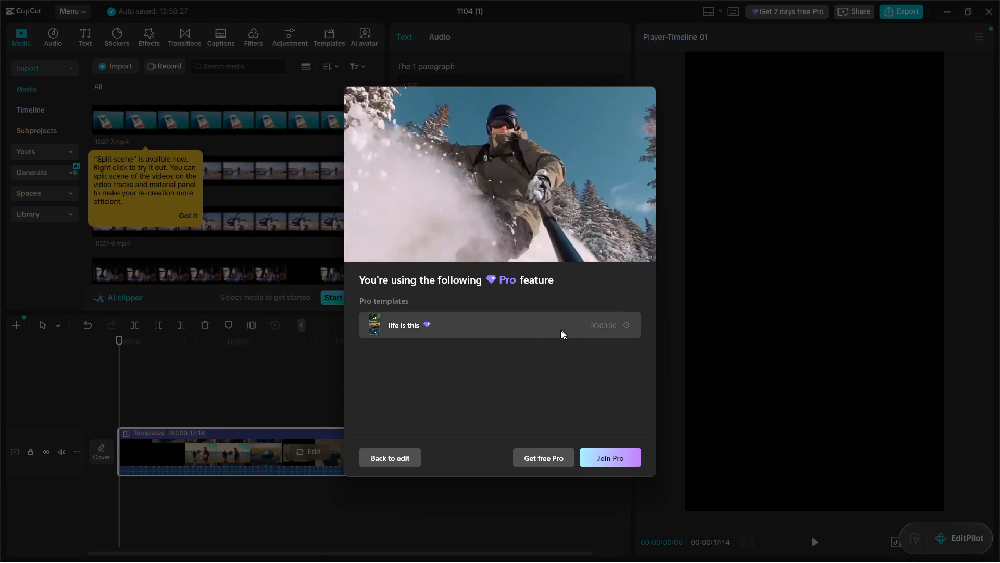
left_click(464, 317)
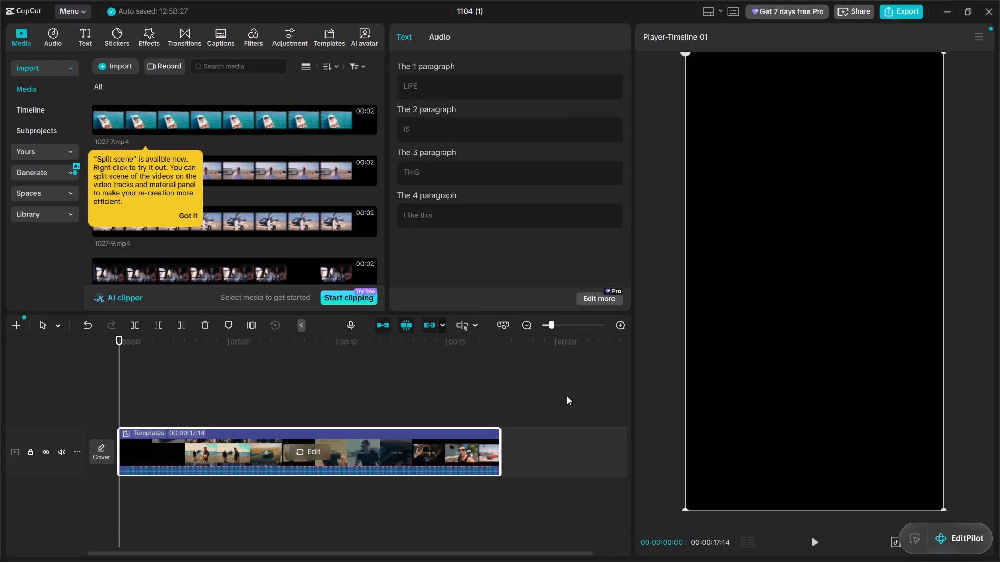
Return the playhead to the timeline start and convert the template clip into a compound clip (subproject).
left_click(530, 515)
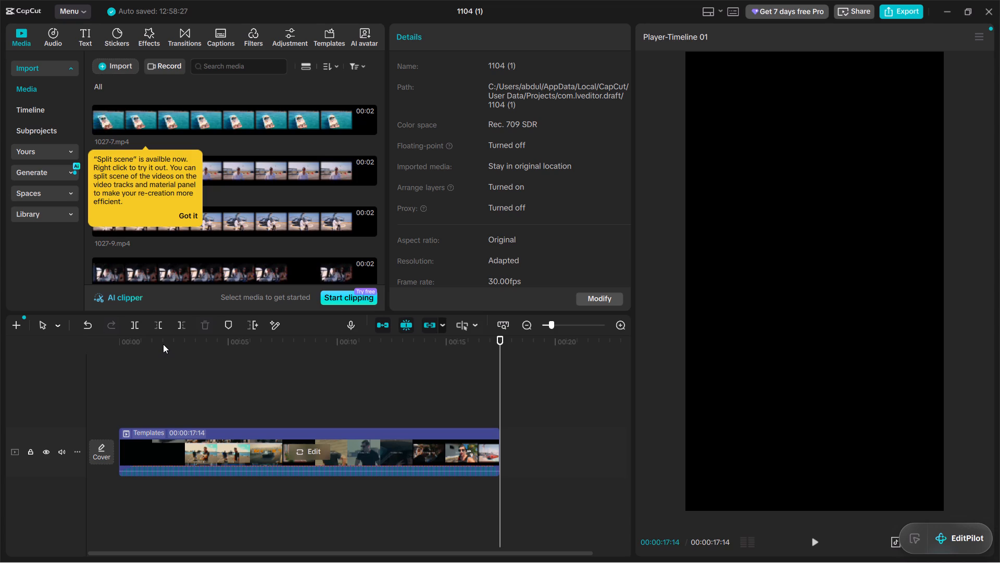
left_click_drag(161, 344, 32, 357)
left_click(225, 444)
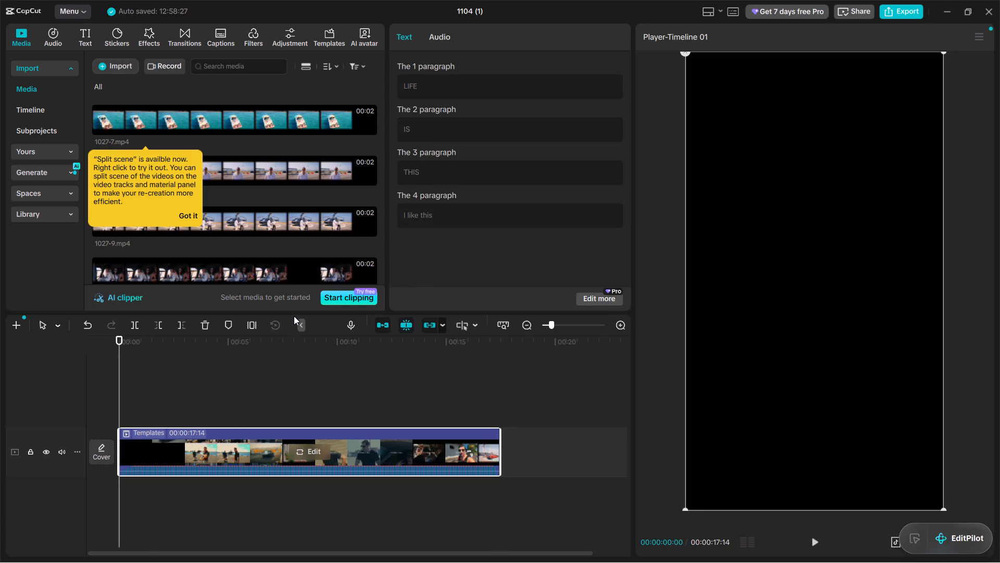
right_click(185, 444)
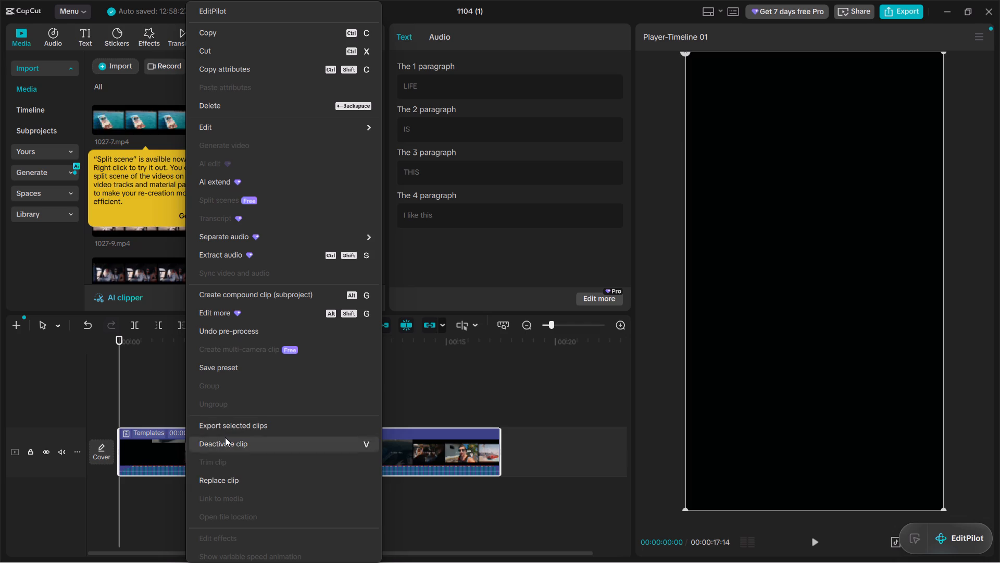
left_click(246, 291)
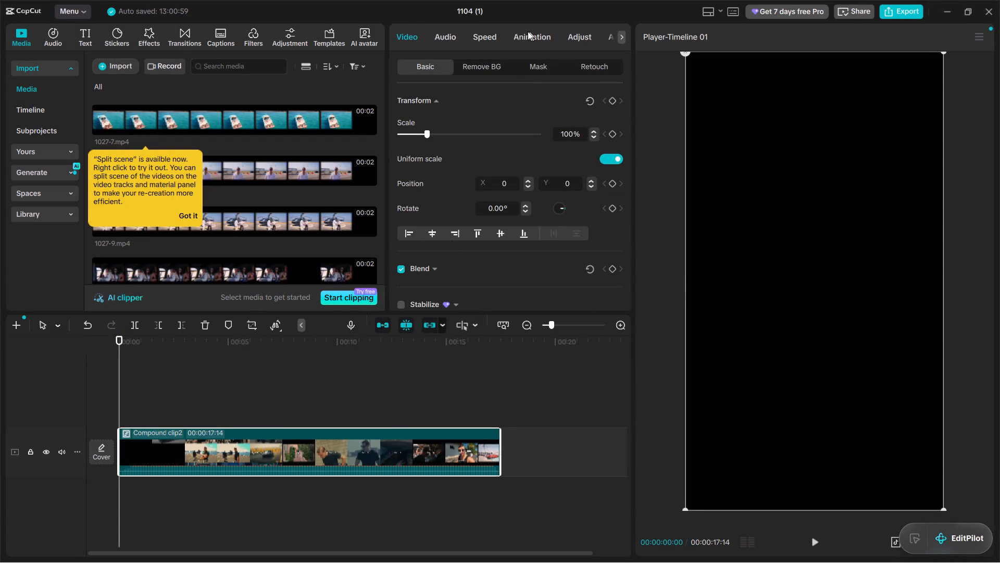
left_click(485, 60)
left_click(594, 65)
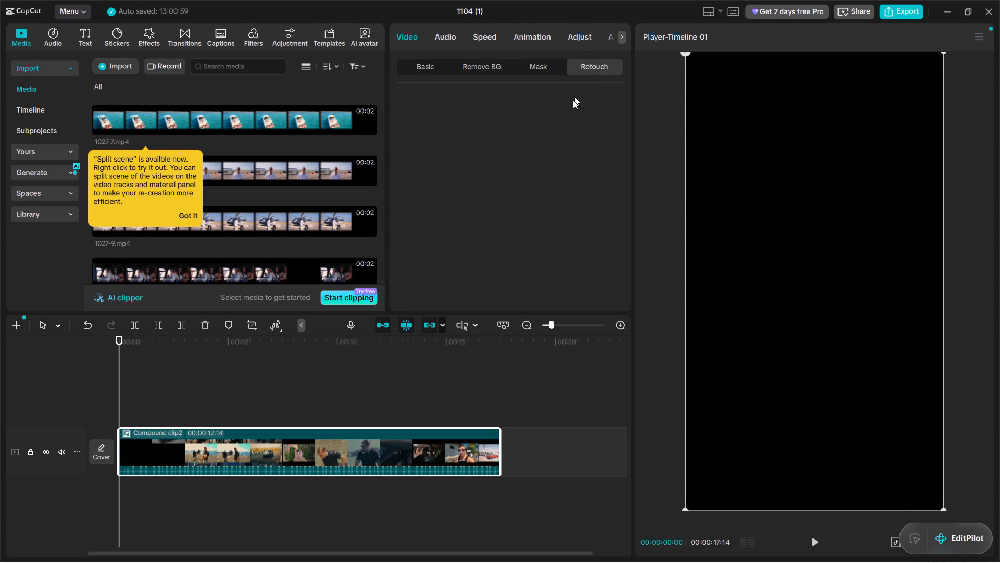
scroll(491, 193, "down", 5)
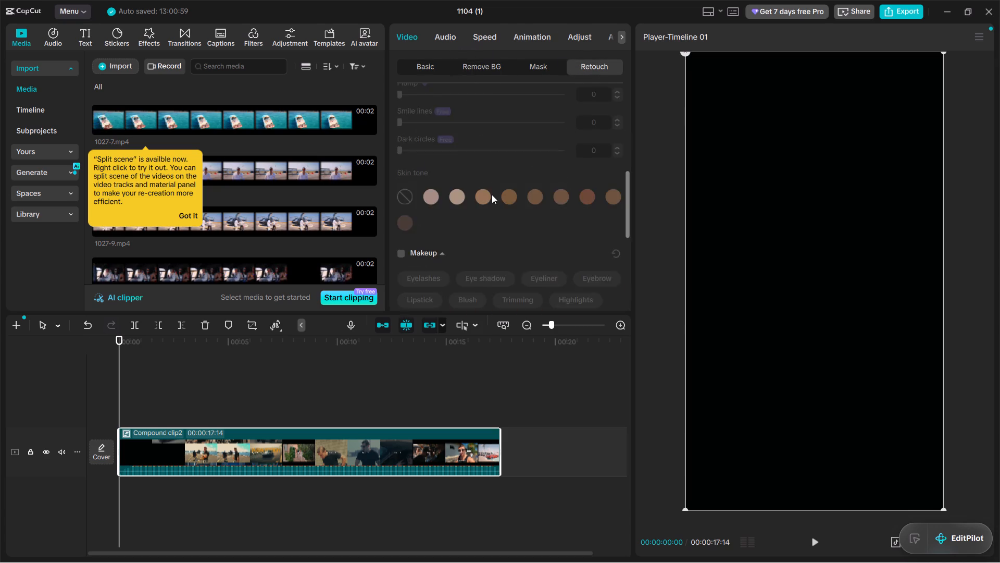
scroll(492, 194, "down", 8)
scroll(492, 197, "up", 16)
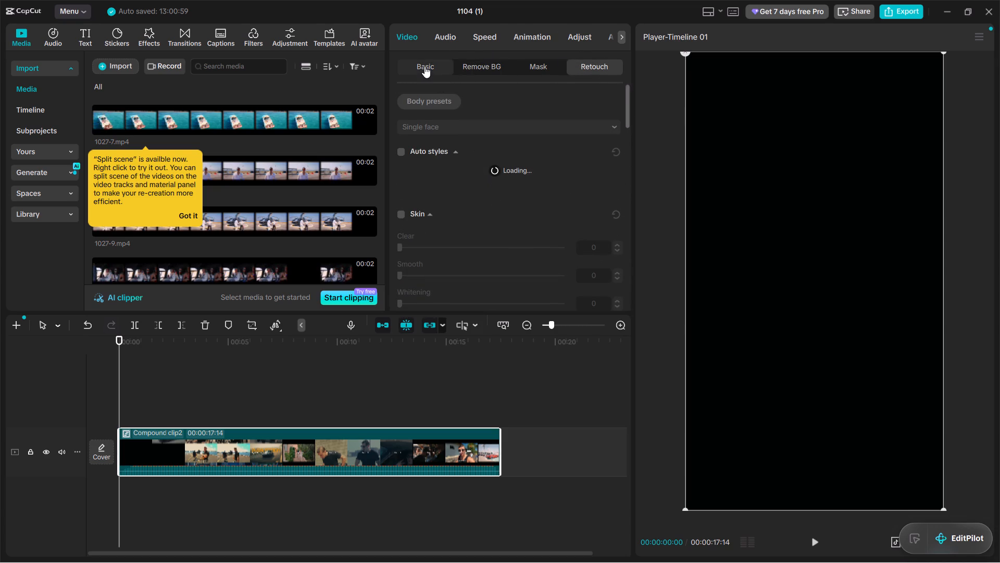
Enable Motion blur in the compound clip's basic video settings and set Blur to 0.
left_click(424, 66)
scroll(504, 234, "down", 15)
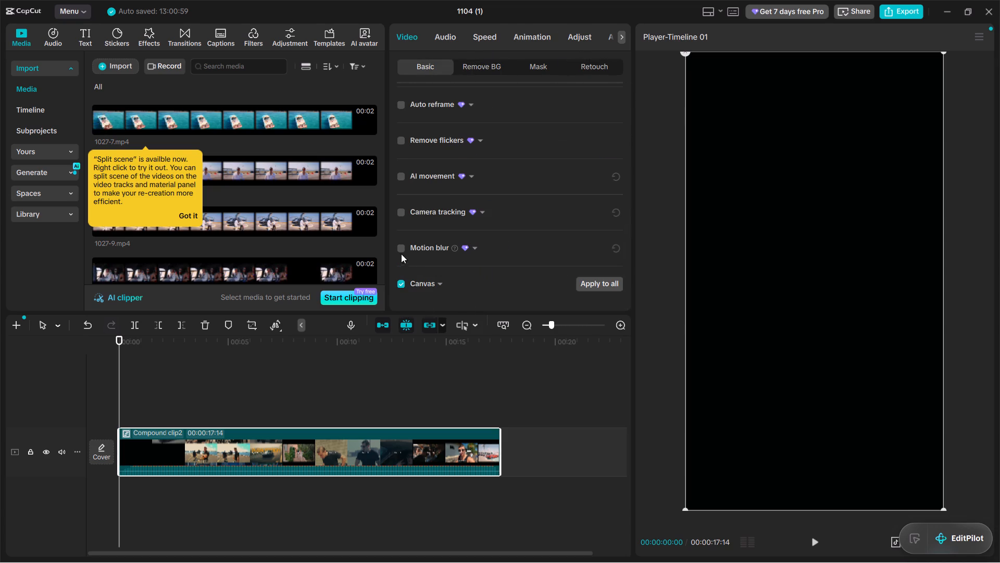
left_click(400, 251)
scroll(469, 268, "down", 3)
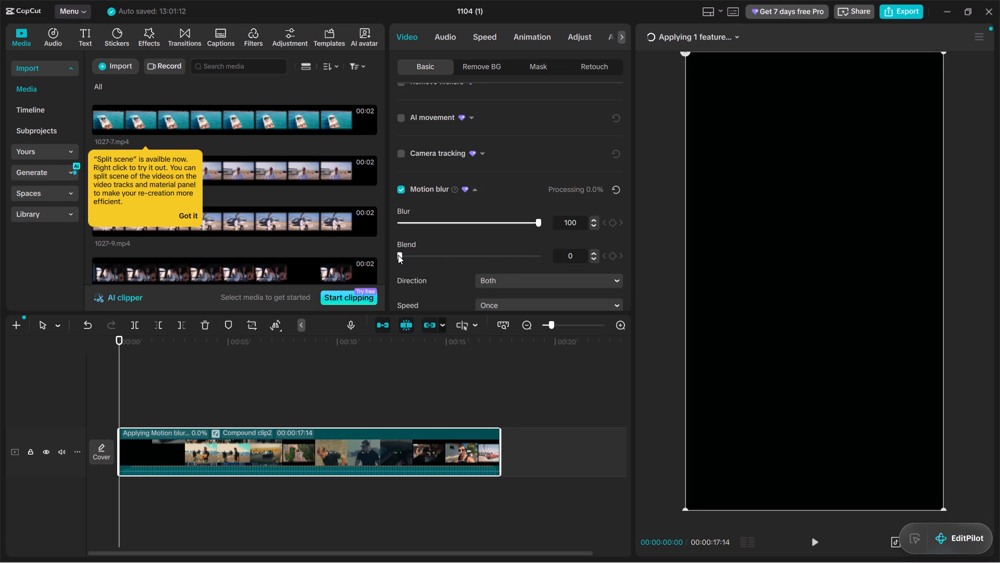
left_click_drag(539, 220, 234, 203)
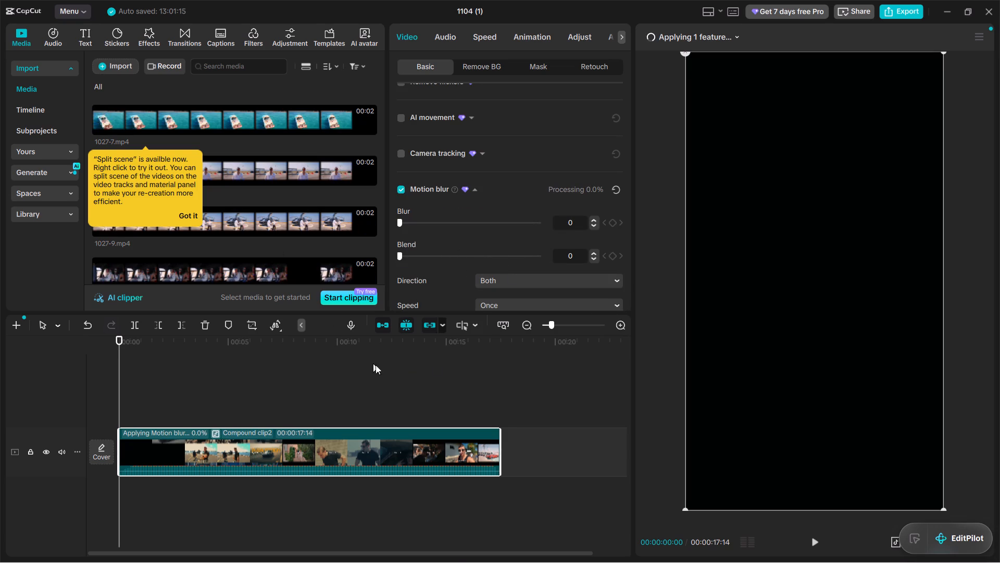
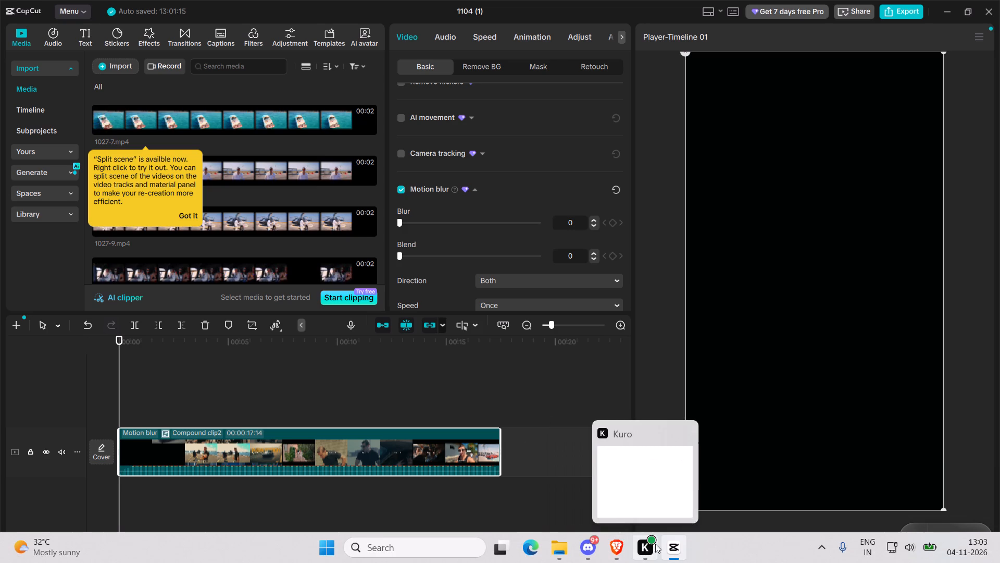
Switch to File Explorer and copy the rendered video 38bf9cfae23f8b768496c4ad2383ba42_1.mp4 from the MotionBlurCache folder.
left_click(551, 390)
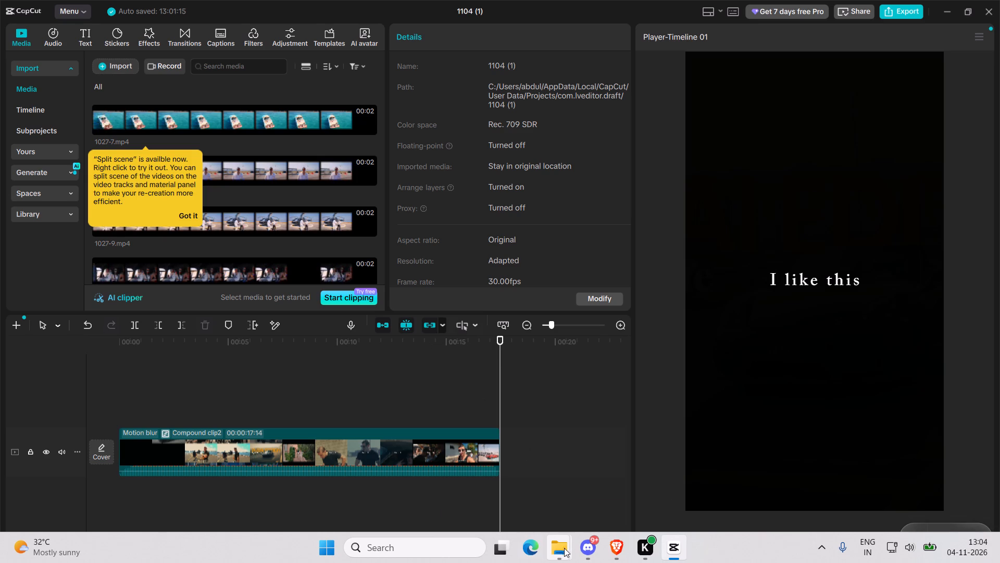
left_click(530, 509)
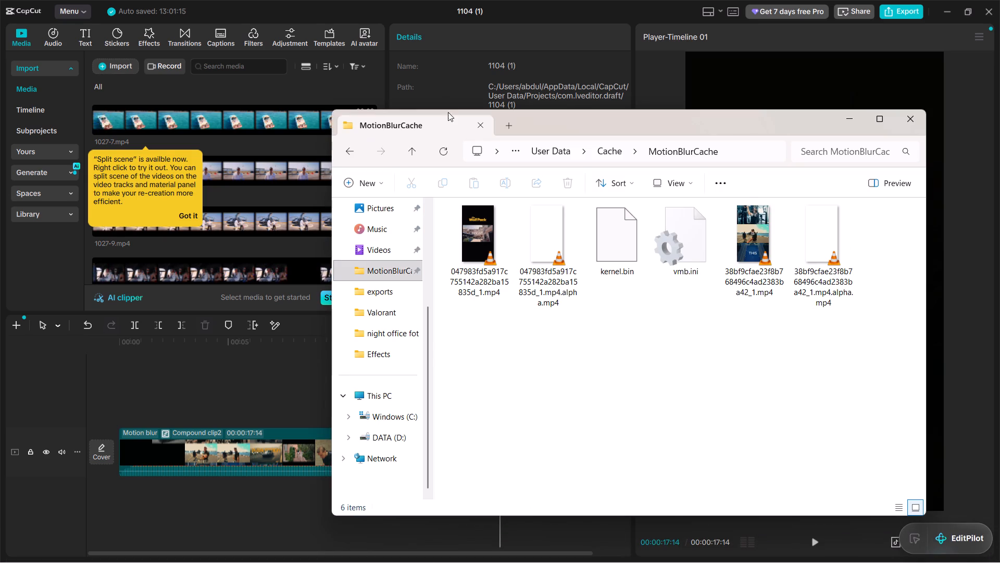
left_click(446, 144)
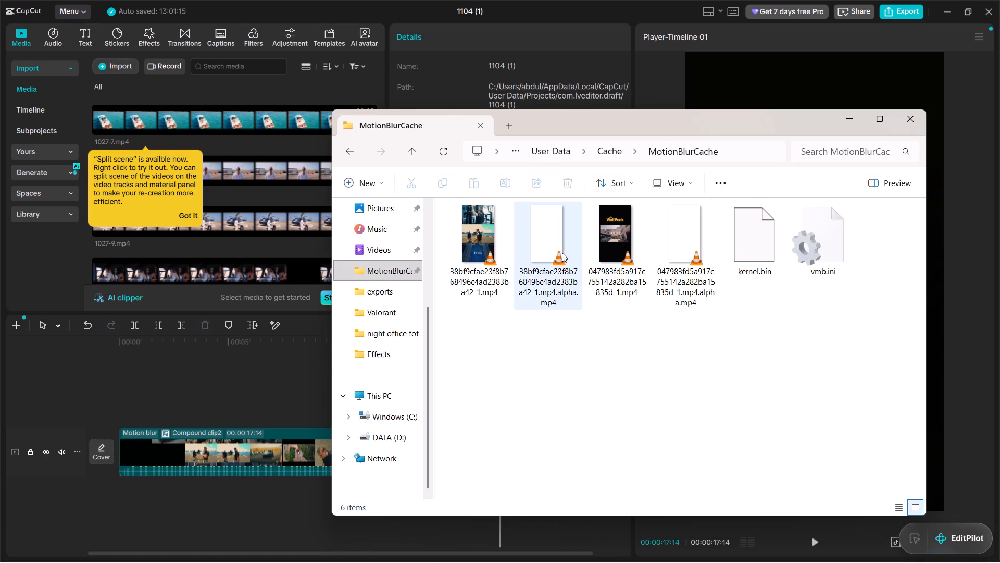
left_click(504, 241)
right_click(504, 241)
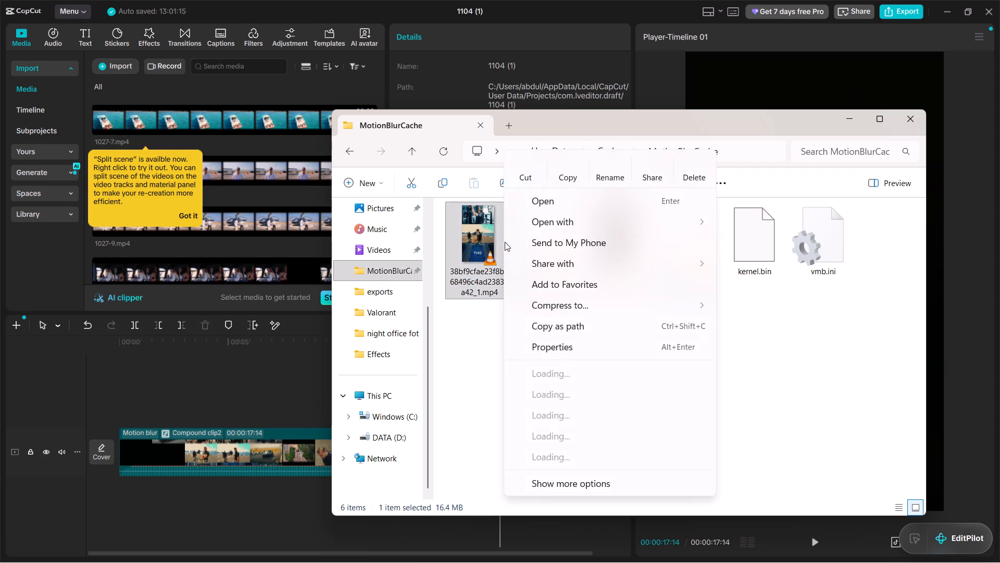
left_click(568, 169)
Paste the copied video into the capcut exports folder on the DATA (D:) drive.
left_click(390, 436)
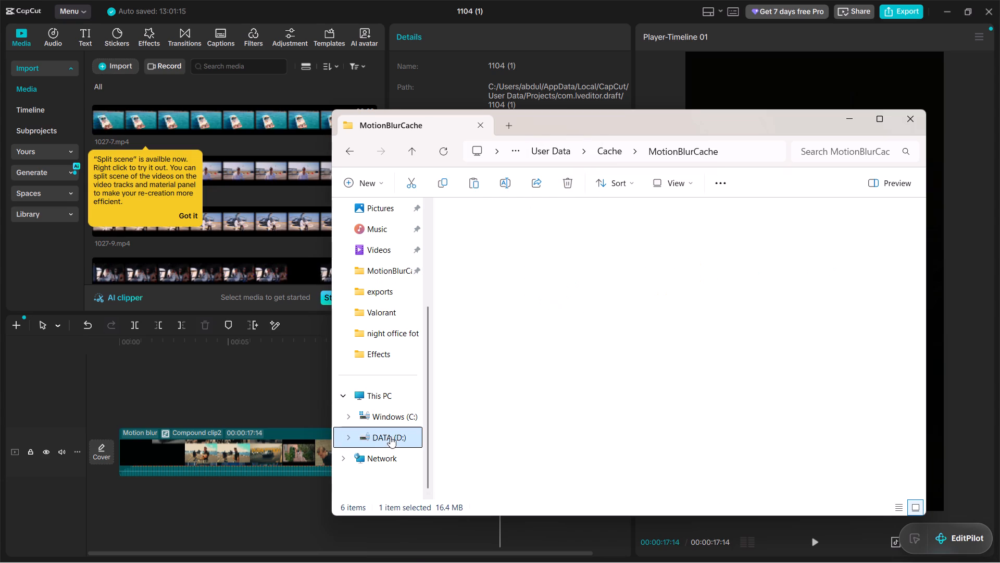
left_click(586, 349)
key("v")
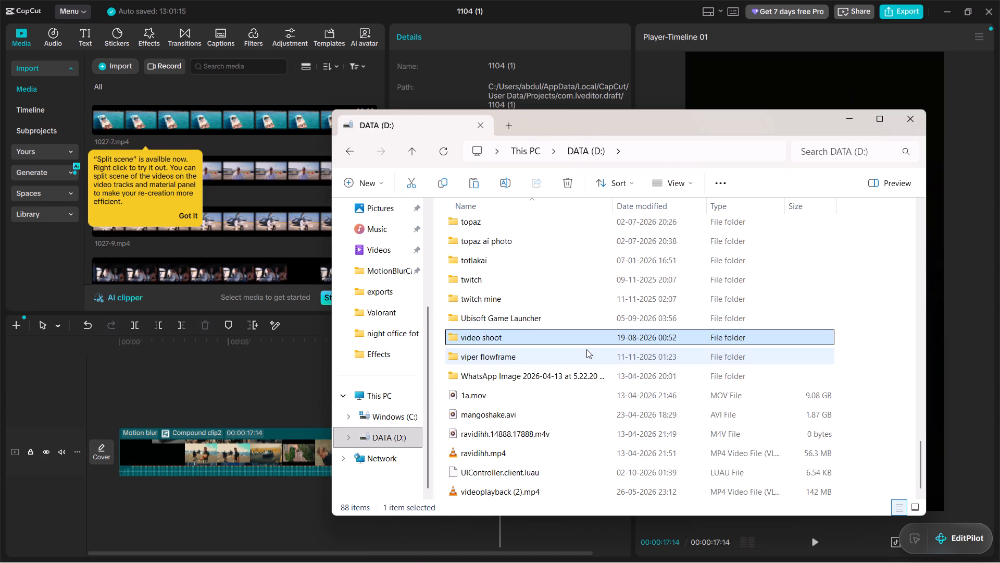
key("c")
left_click(582, 340)
key("c")
left_click(577, 335)
key("c")
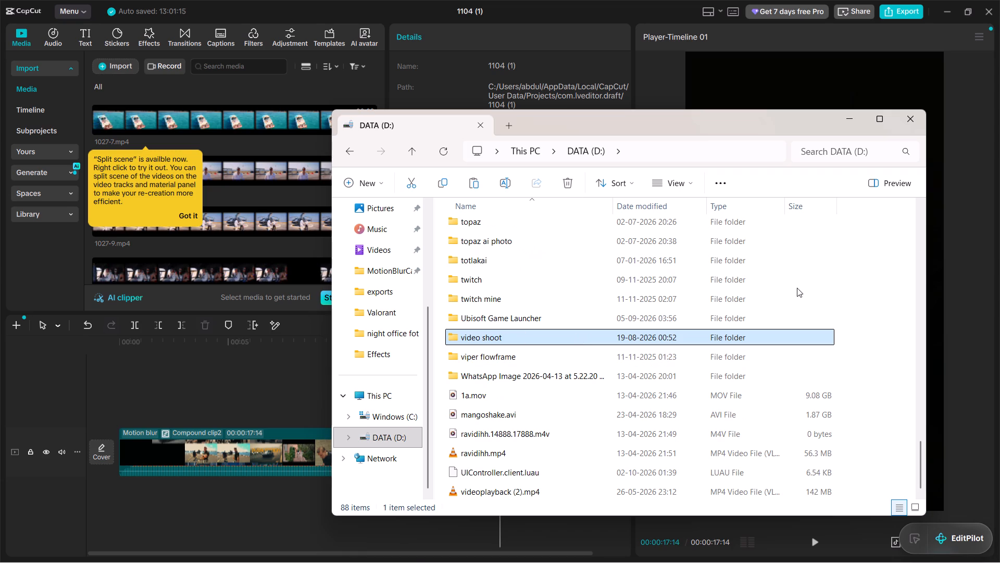
left_click(816, 281)
key("c")
left_click(864, 287)
scroll(780, 297, "up", 12)
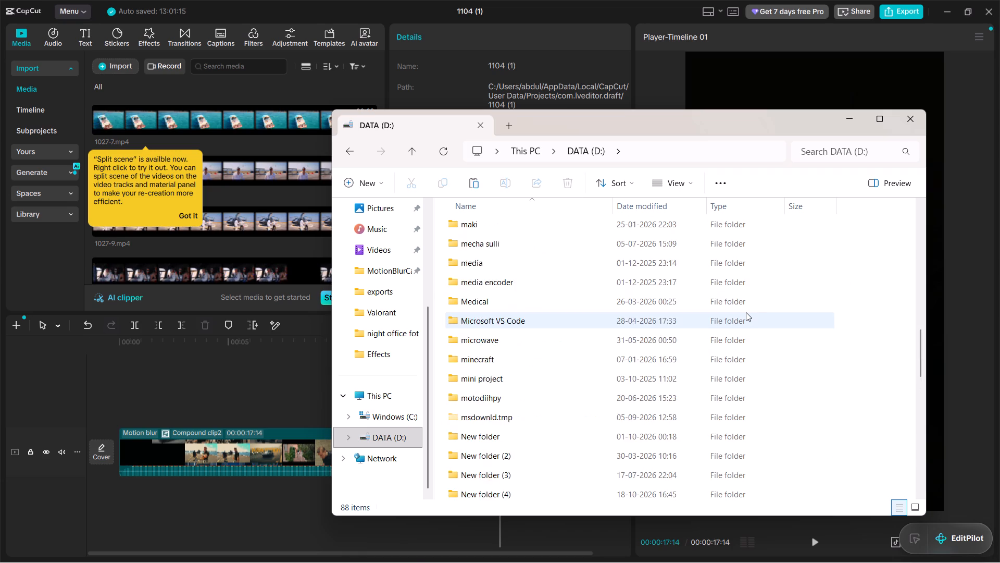
scroll(746, 312, "up", 13)
scroll(742, 317, "down", 2)
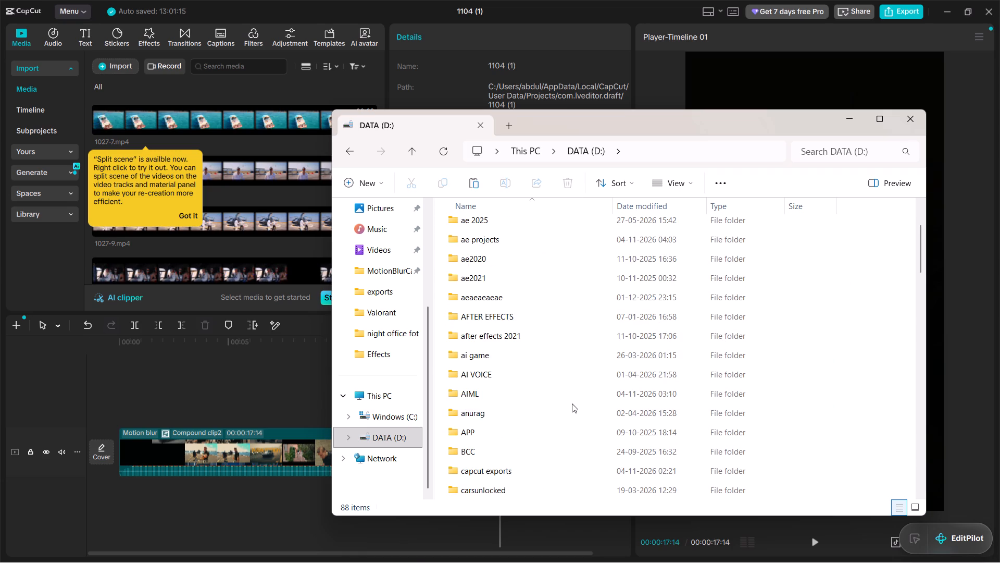
scroll(565, 403, "down", 2)
double_click(526, 361)
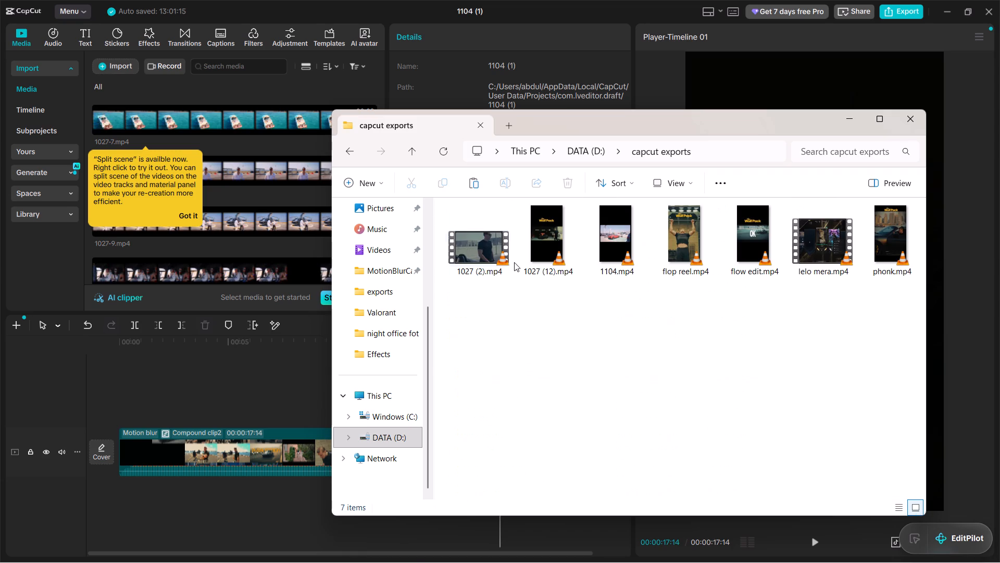
left_click(502, 353)
key("ctrl+v")
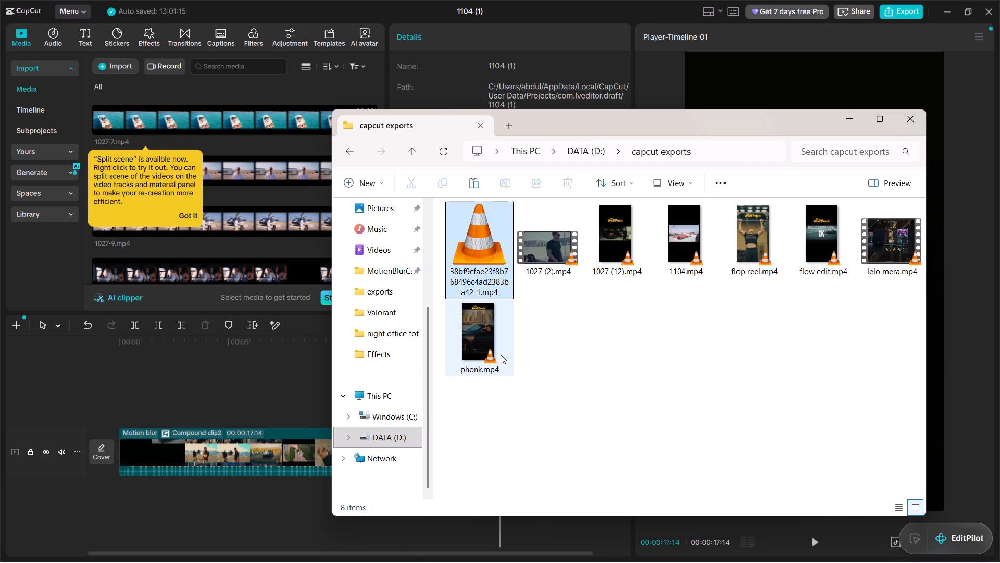
left_click(590, 387)
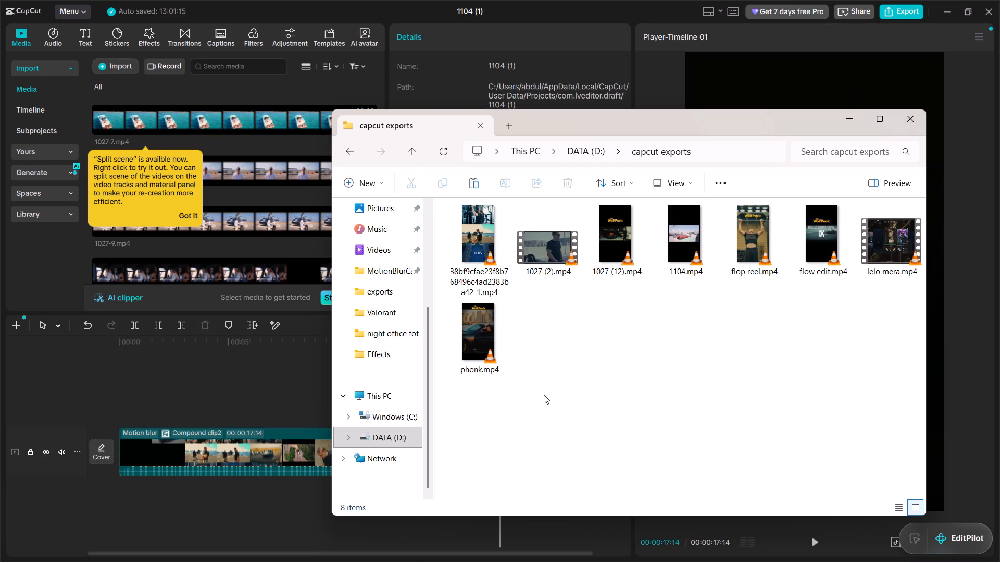
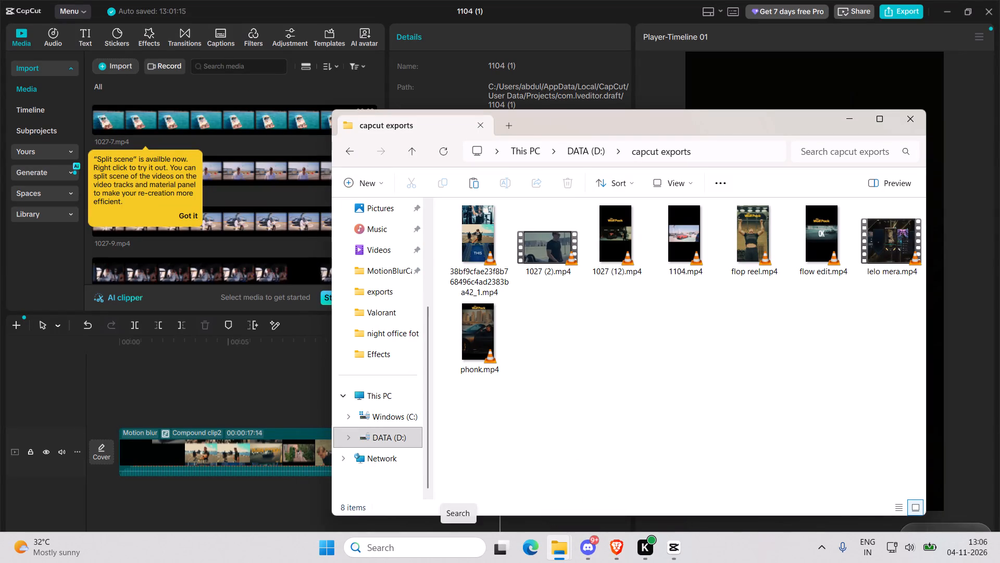
Find the WhatsApp app with the Windows search, entering w as the search text.
left_click(453, 549)
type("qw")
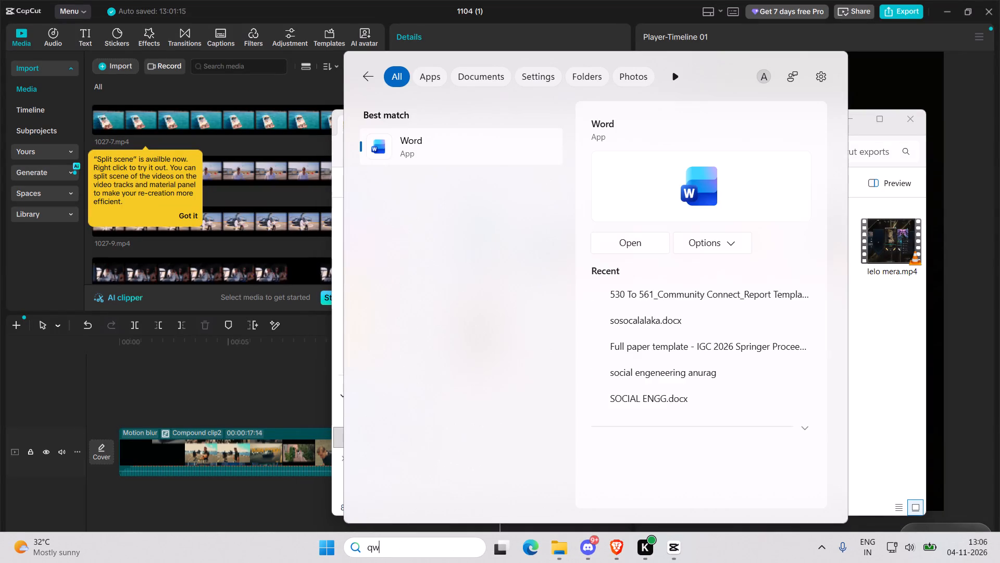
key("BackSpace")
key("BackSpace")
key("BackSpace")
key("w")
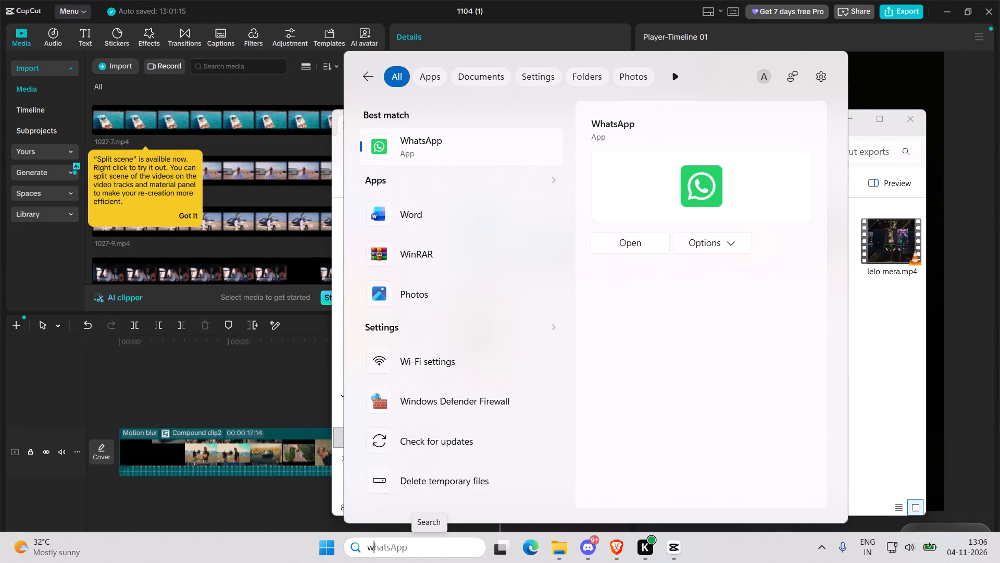
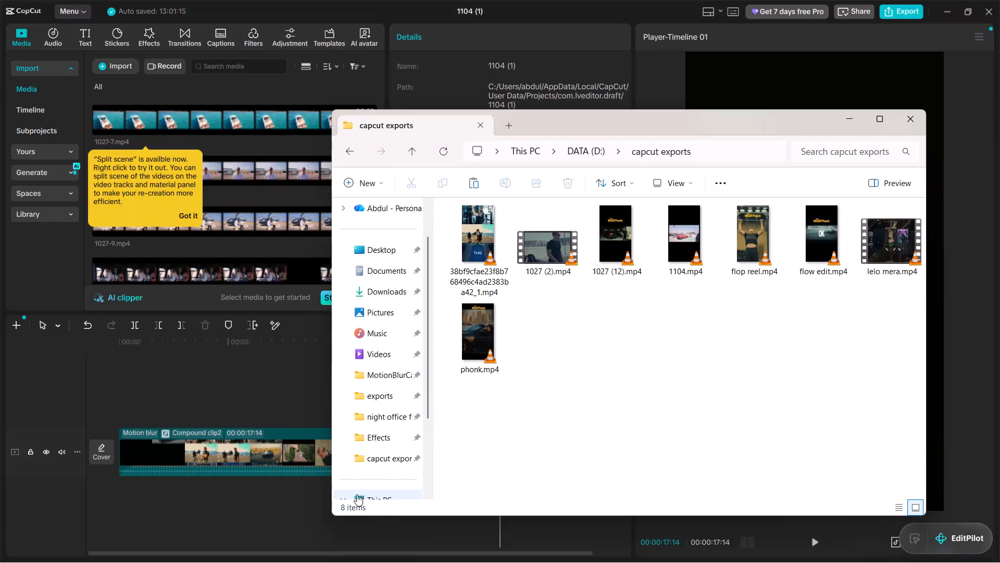
Put away the capcut exports folder window, switch back to CapCut and browse the For You templates.
left_click_drag(649, 129, 646, 134)
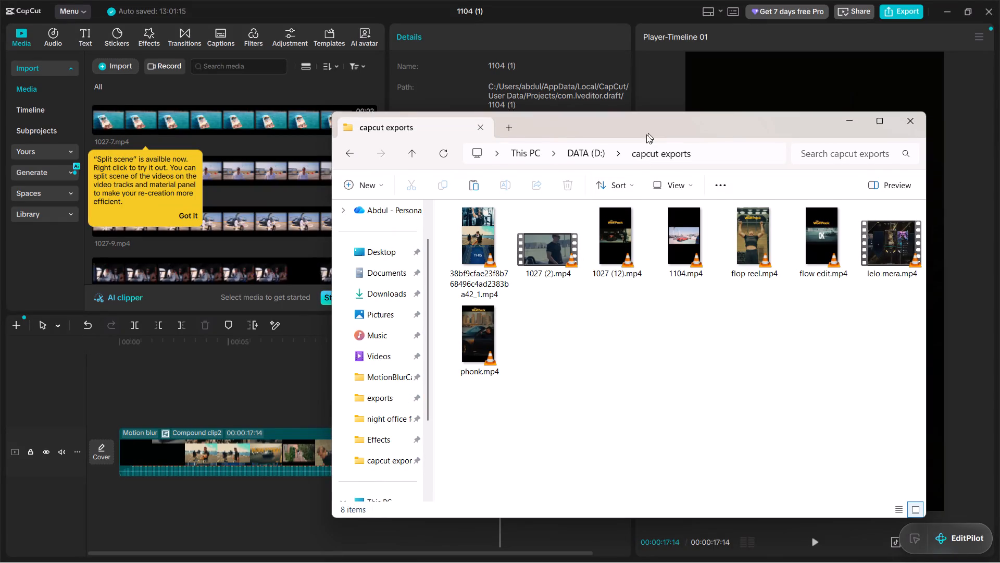
left_click_drag(646, 134, 549, 182)
left_click(740, 177)
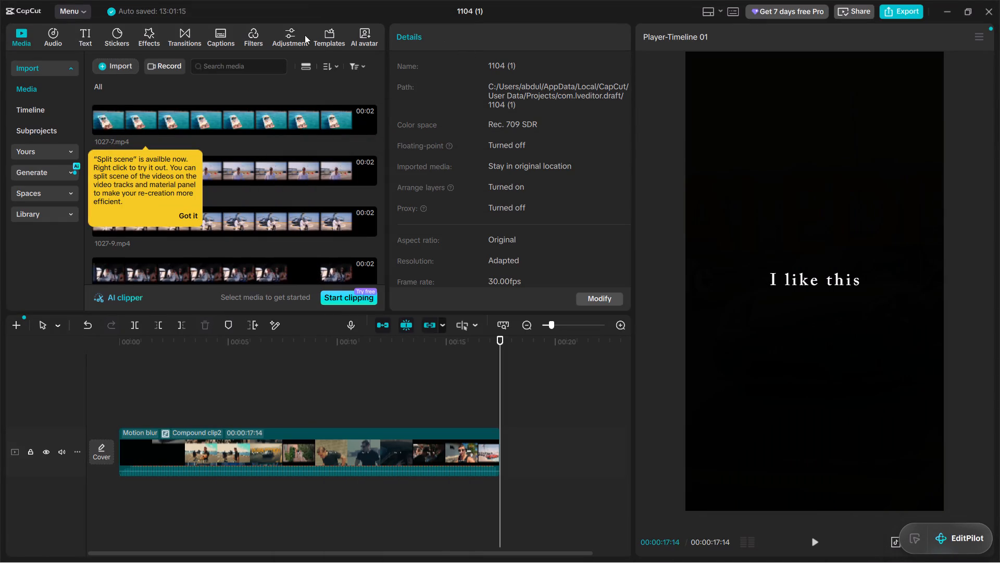
left_click(328, 43)
scroll(204, 162, "down", 5)
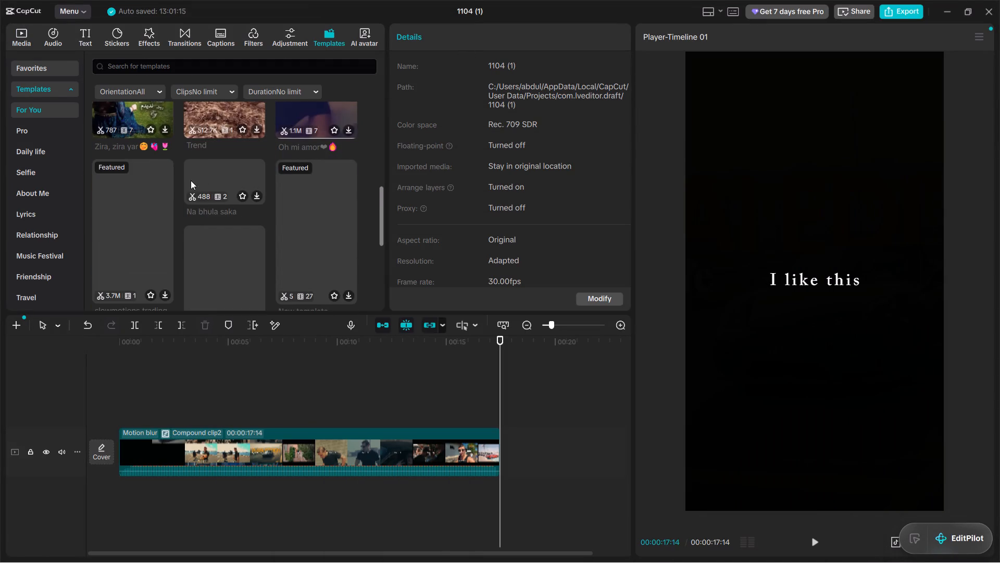
scroll(213, 200, "down", 4)
scroll(213, 199, "up", 10)
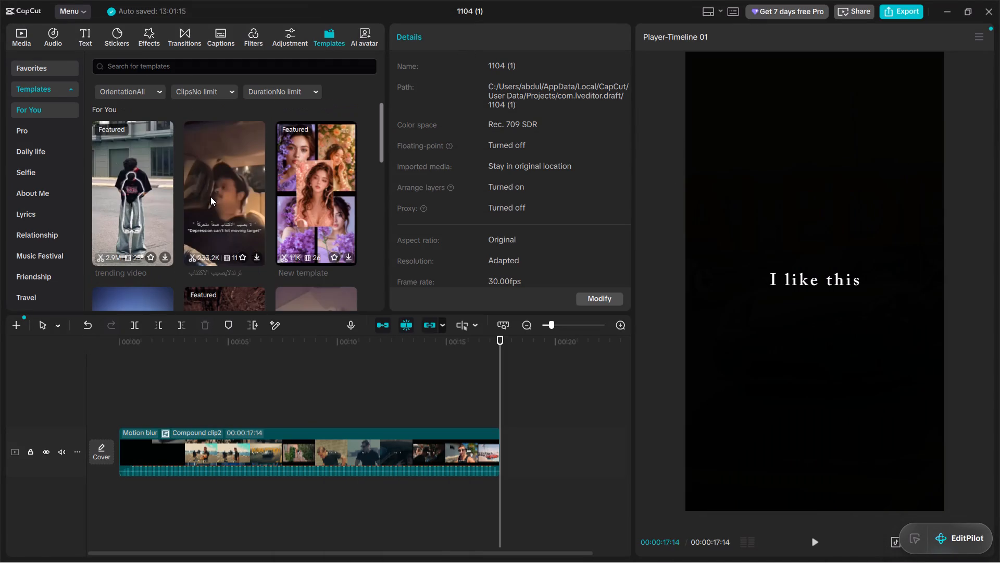
scroll(210, 197, "up", 3)
scroll(210, 197, "down", 17)
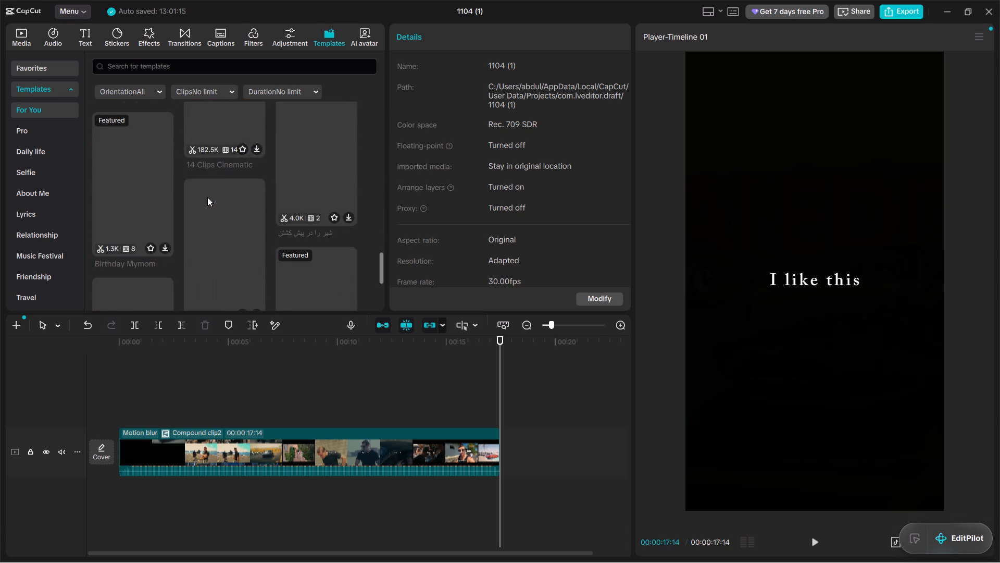
Open the editor's main application menu.
left_click(78, 14)
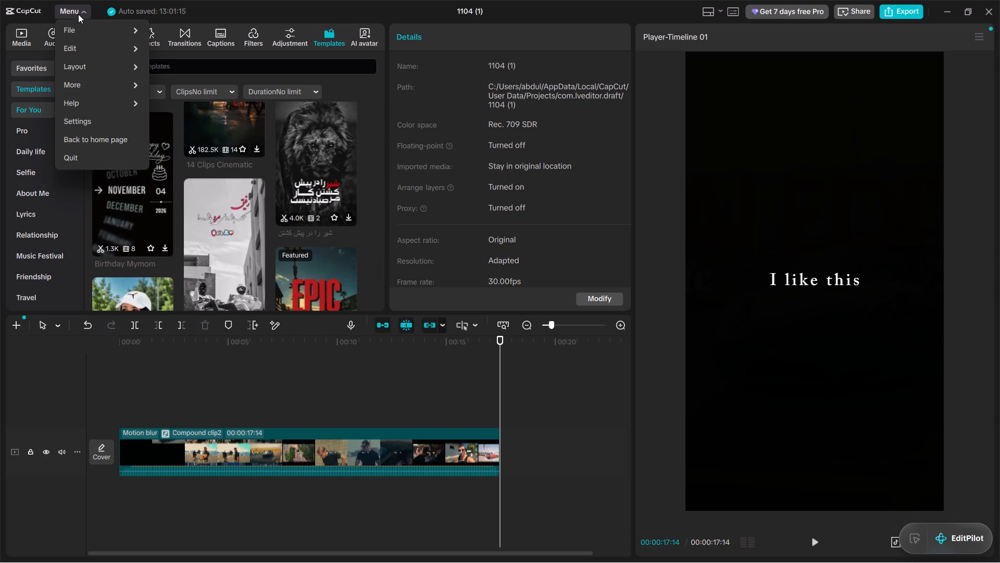
Return to the home page from the project and close the "life is this" template preview.
left_click(97, 137)
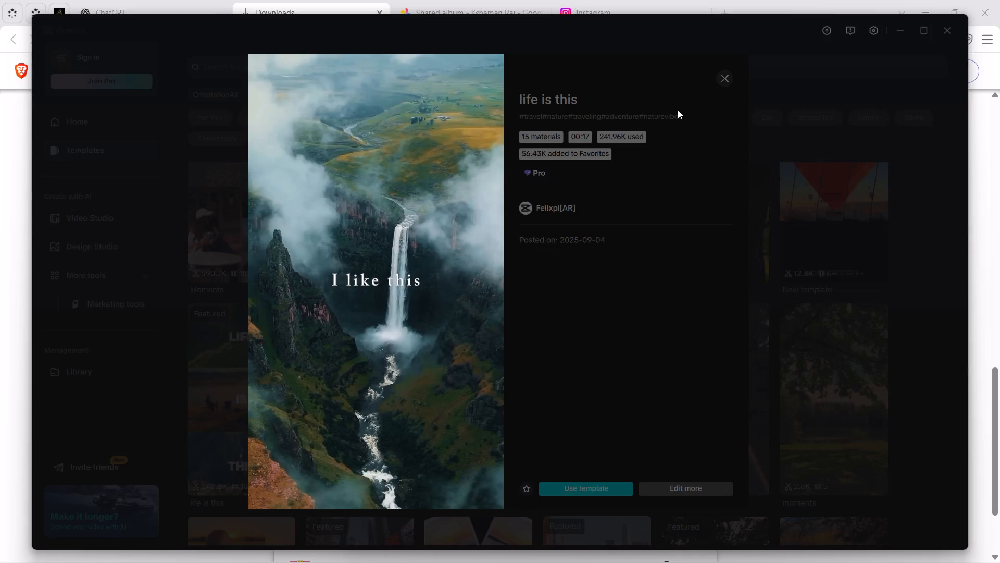
left_click(719, 79)
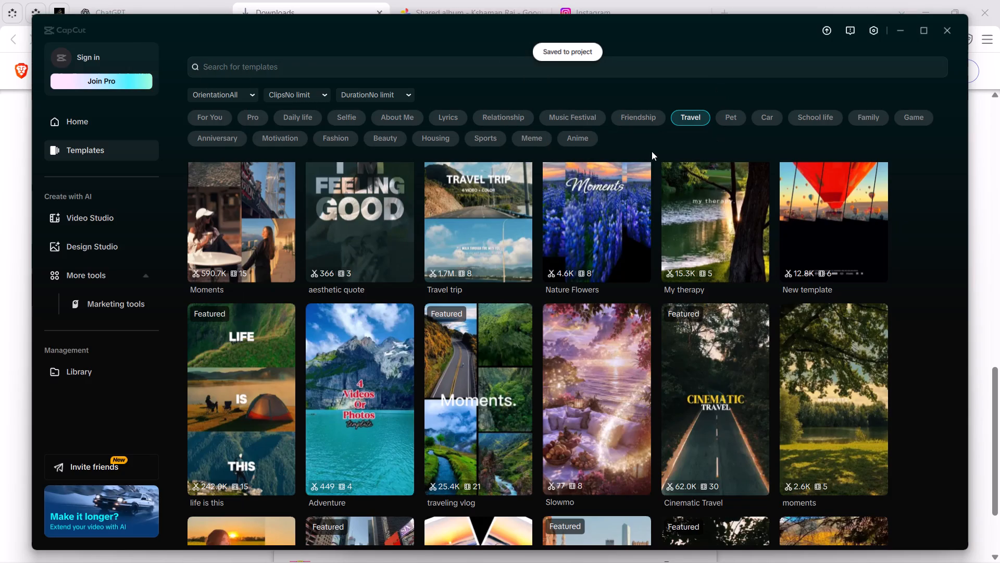
Browse the Travel templates and preview the 15-clip "trending template" by Rose, closing its preview when done.
scroll(666, 337, "down", 20)
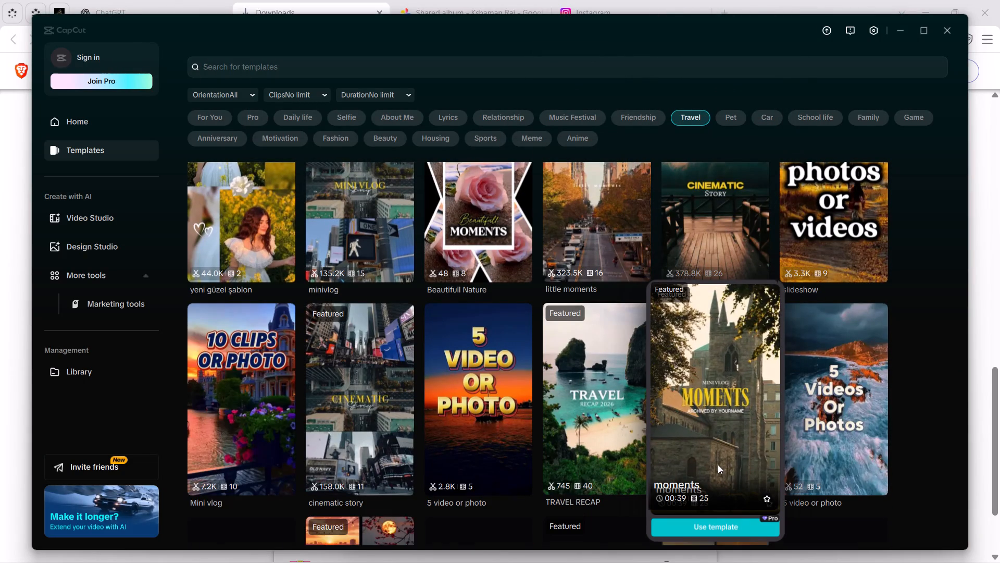
scroll(718, 464, "down", 3)
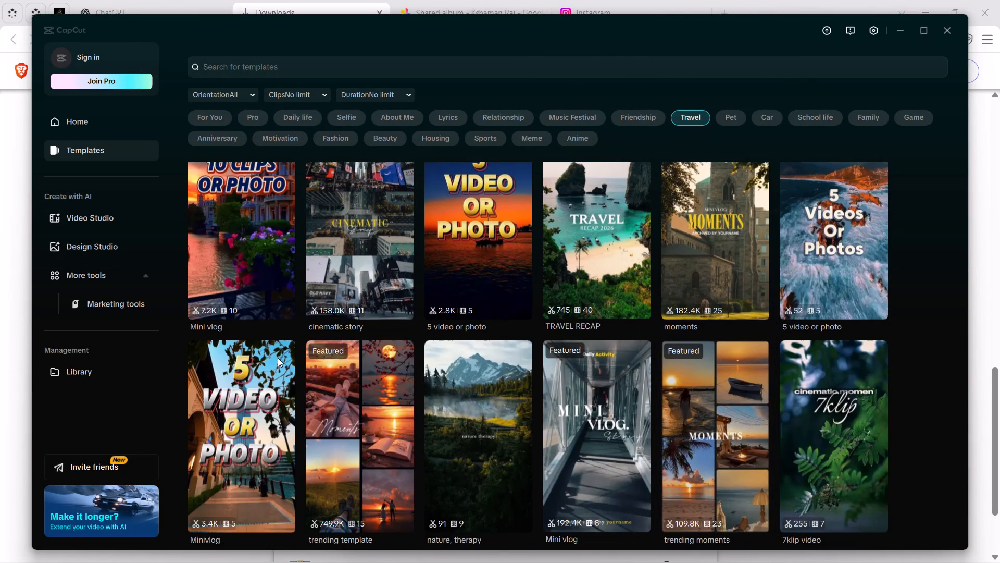
left_click(371, 419)
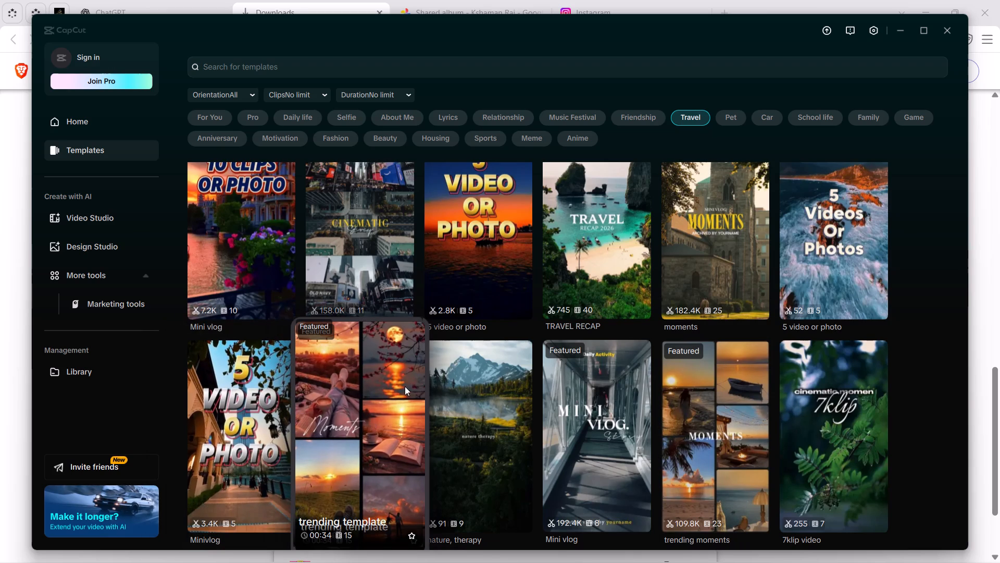
left_click(379, 396)
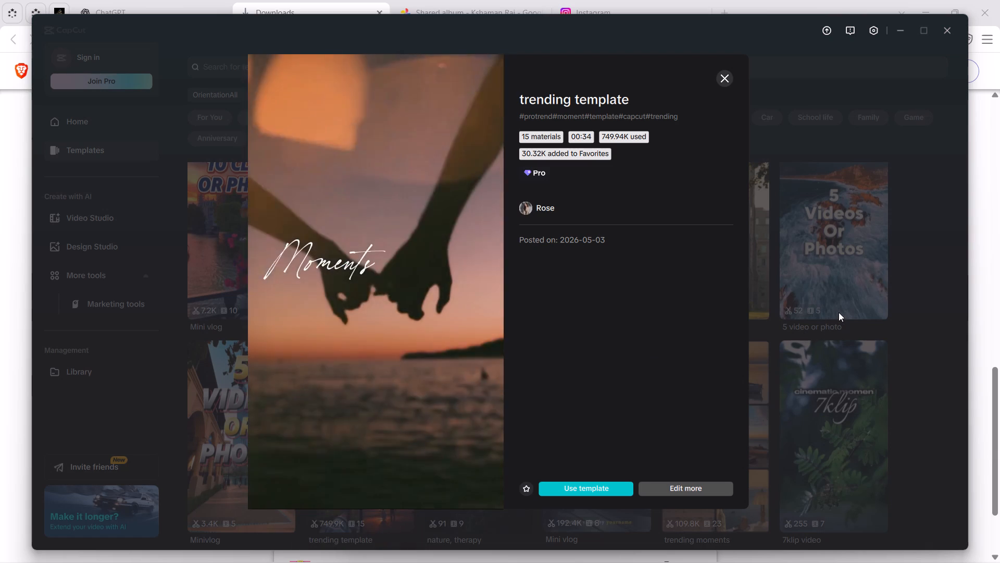
left_click(839, 312)
Browse further Travel templates and preview "7 Videos Cinematic", closing its preview when done.
scroll(419, 351, "down", 5)
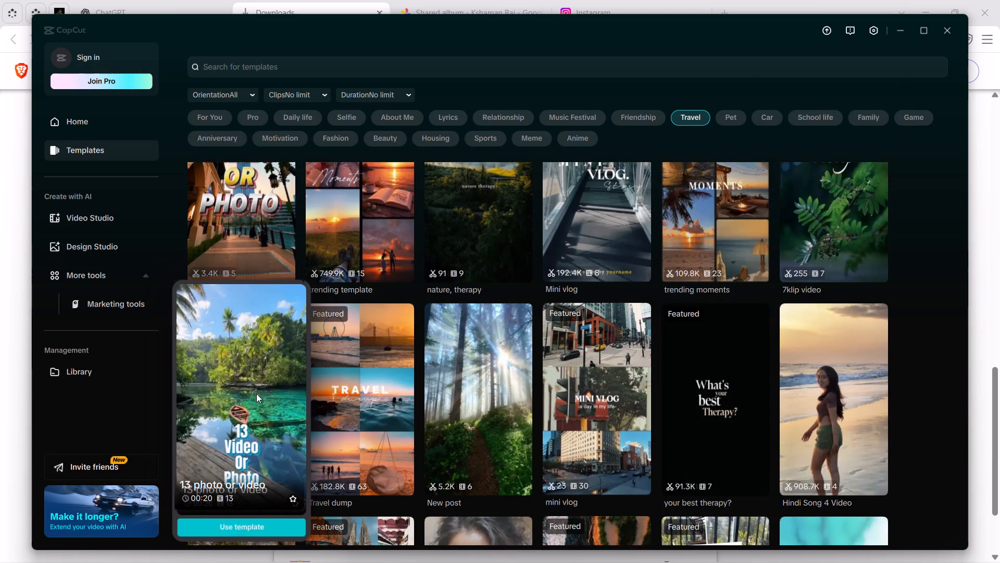
scroll(256, 393, "down", 1)
scroll(256, 393, "up", 3)
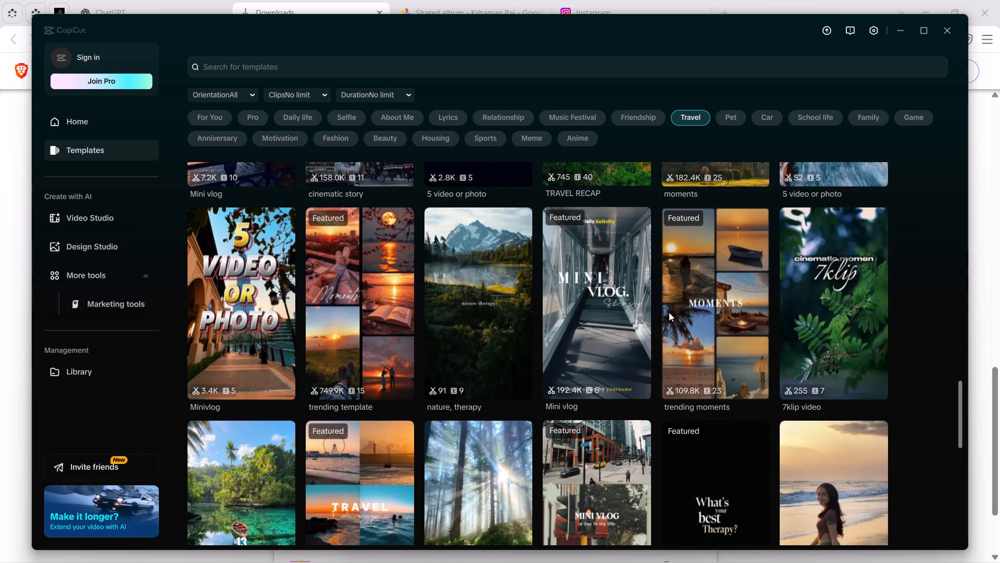
scroll(669, 312, "down", 6)
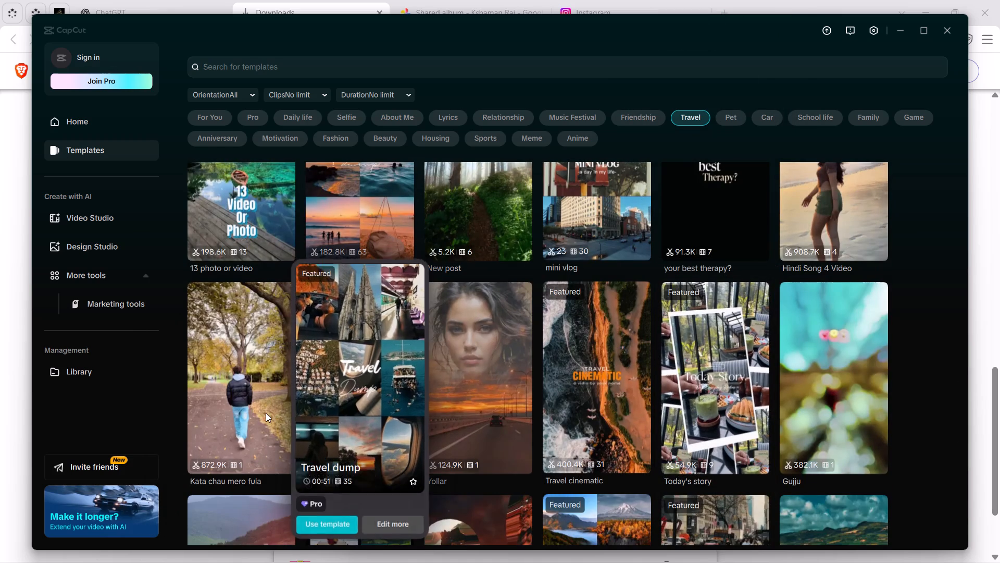
scroll(260, 418, "down", 2)
scroll(343, 408, "down", 2)
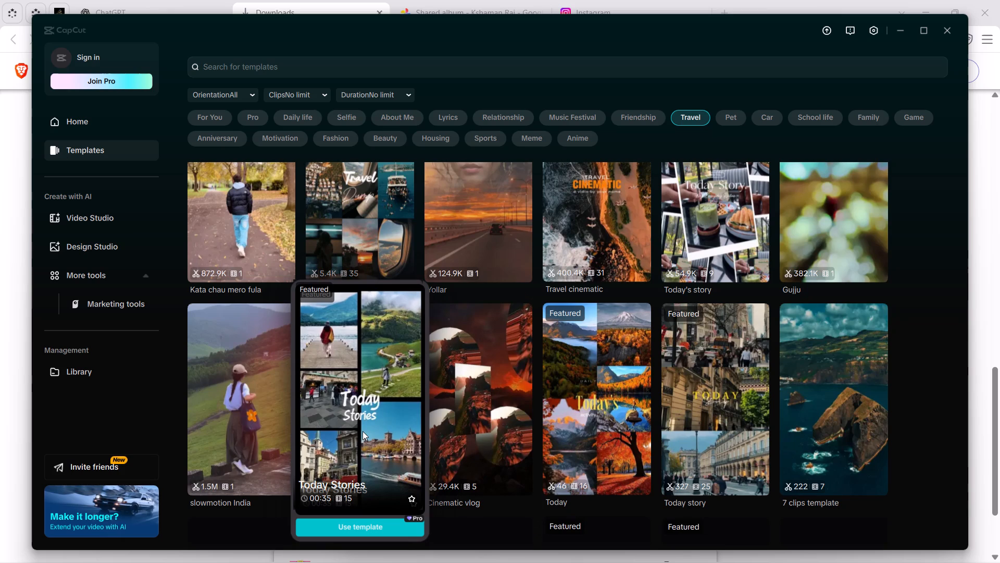
scroll(502, 443, "down", 2)
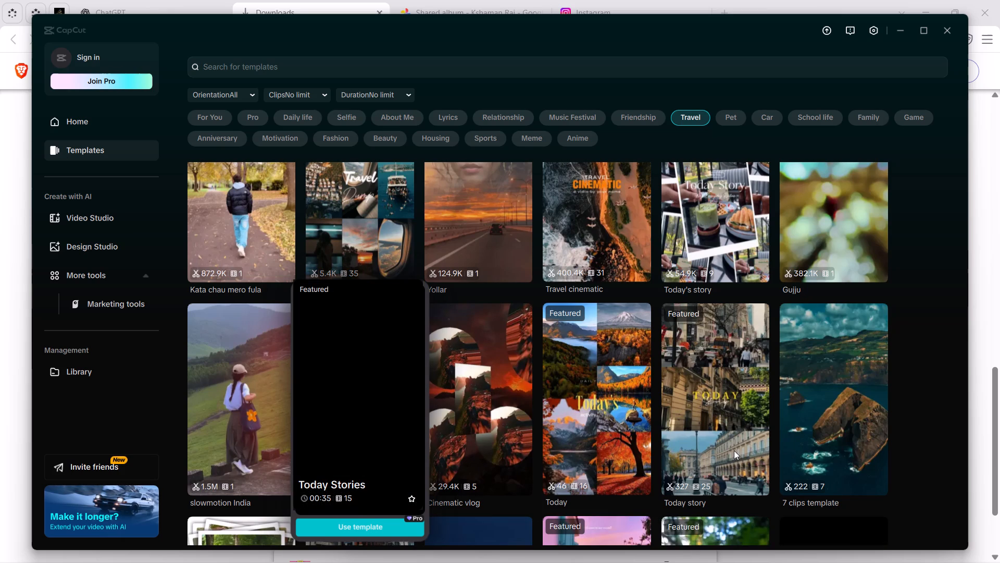
left_click(734, 450)
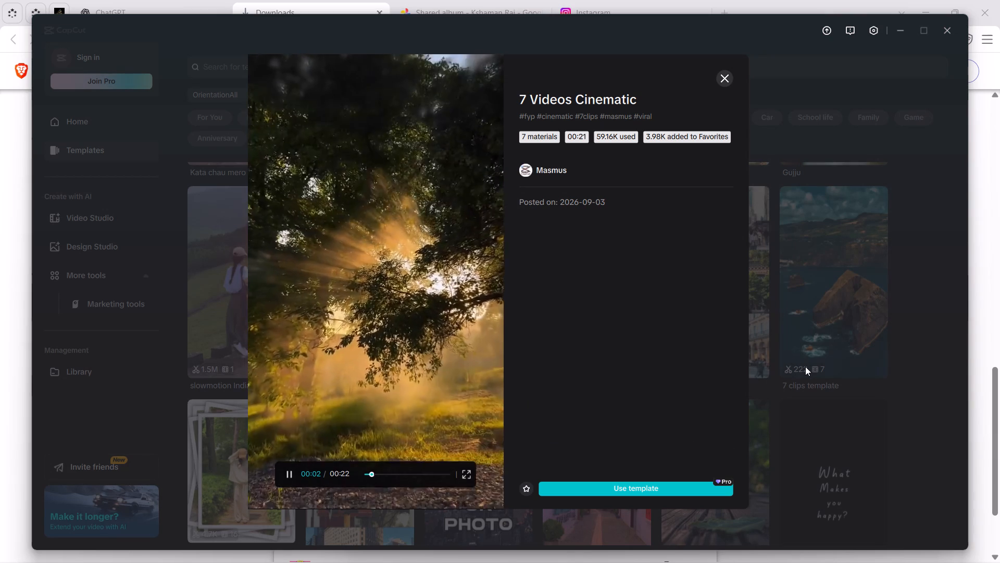
left_click(805, 366)
Look through more of the Travel templates for one that suits the next video.
scroll(548, 349, "down", 5)
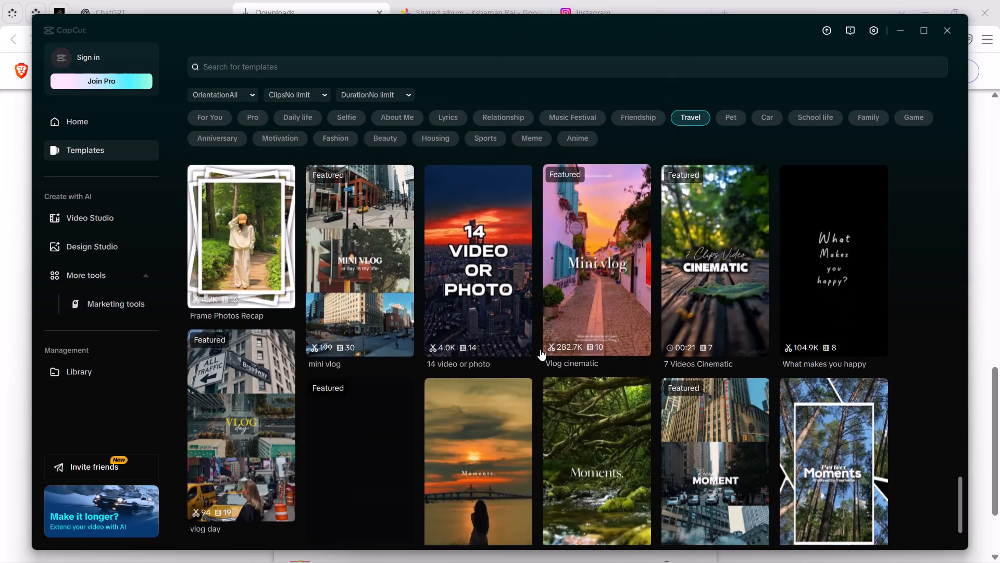
scroll(540, 349, "down", 1)
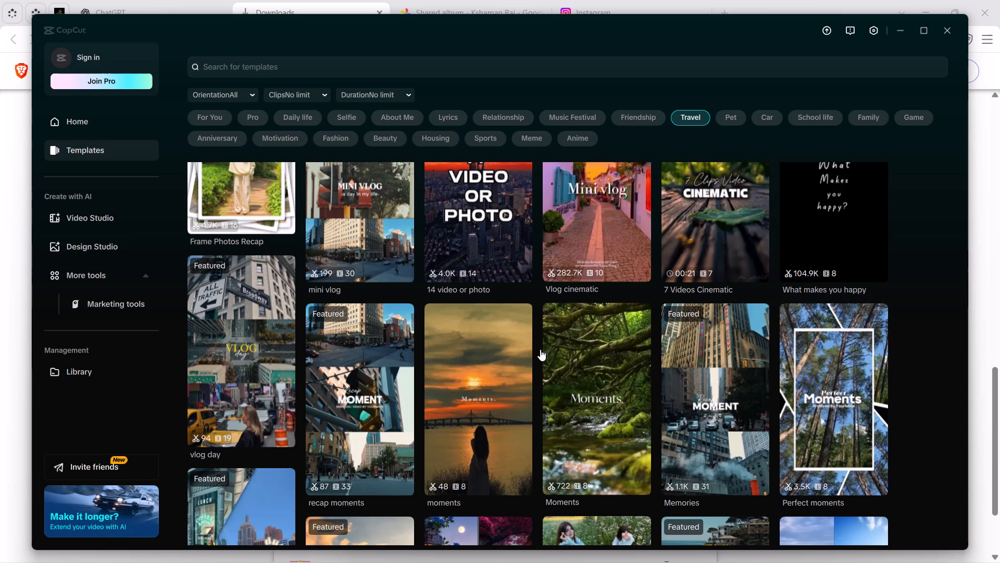
scroll(540, 349, "down", 1)
scroll(530, 426, "down", 1)
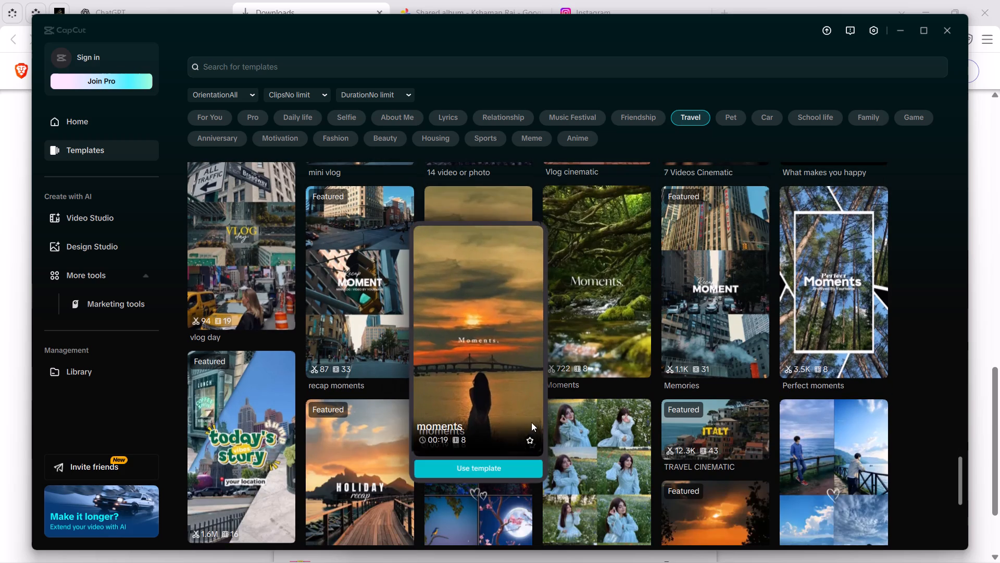
scroll(535, 389, "down", 1)
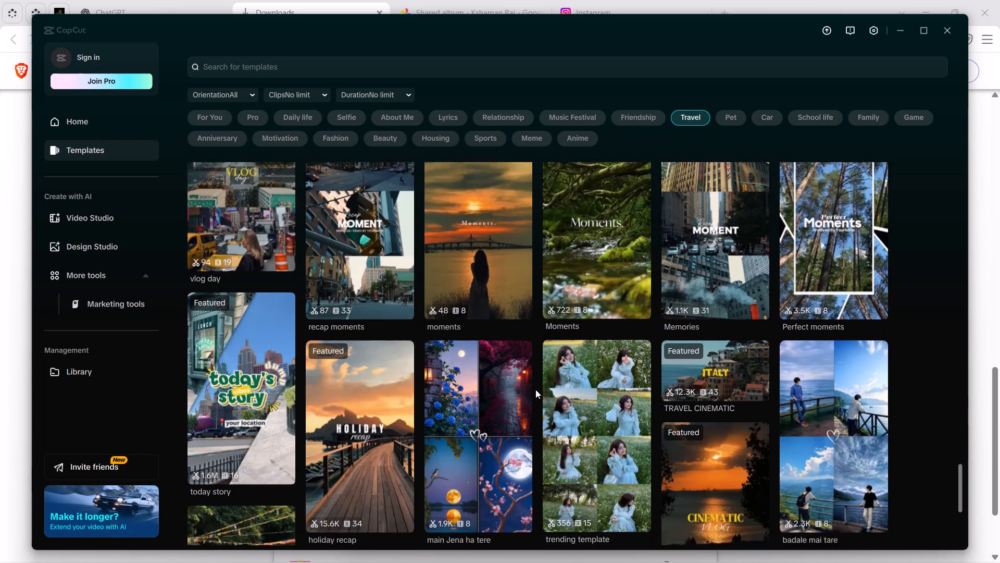
scroll(535, 389, "down", 11)
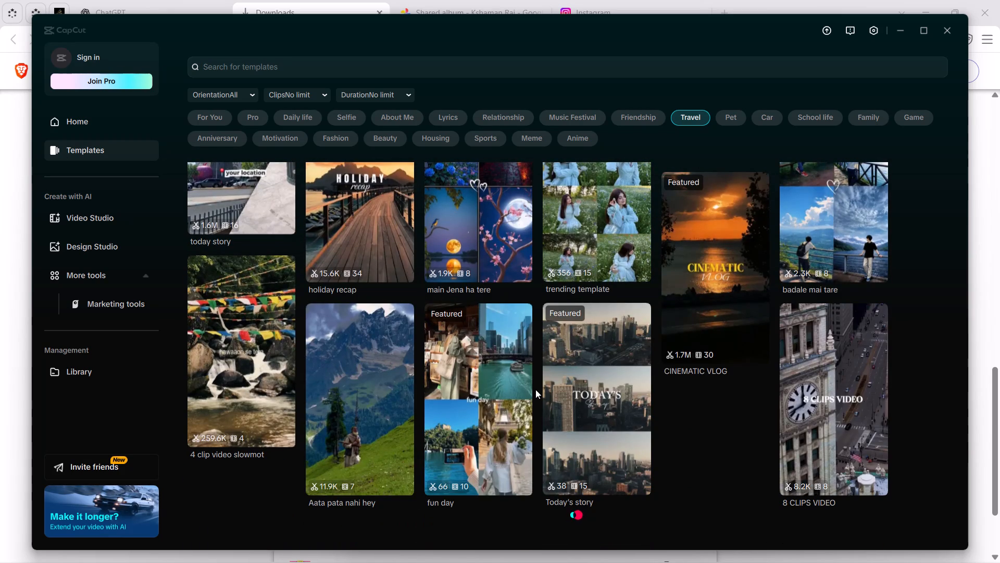
scroll(535, 389, "up", 6)
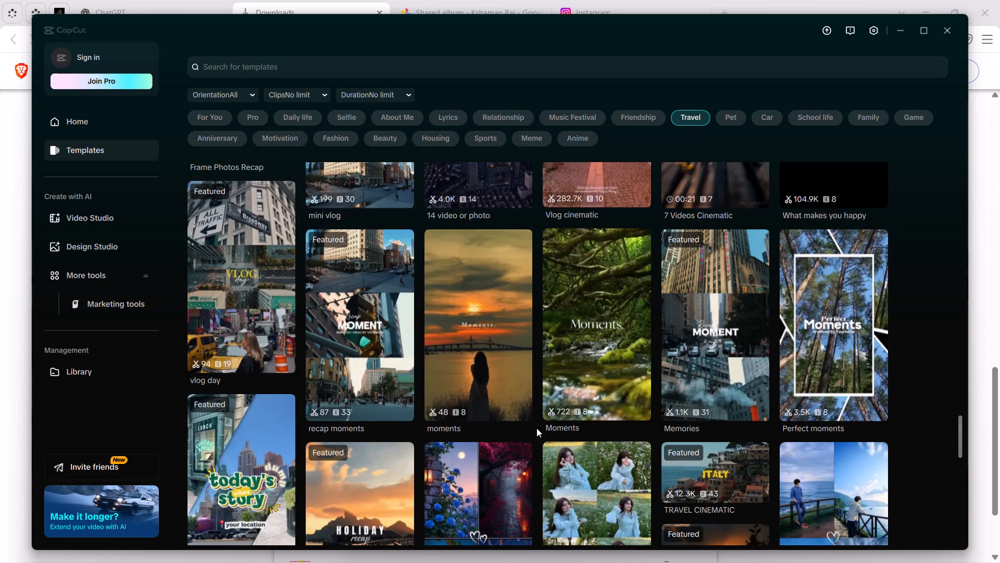
scroll(536, 428, "up", 3)
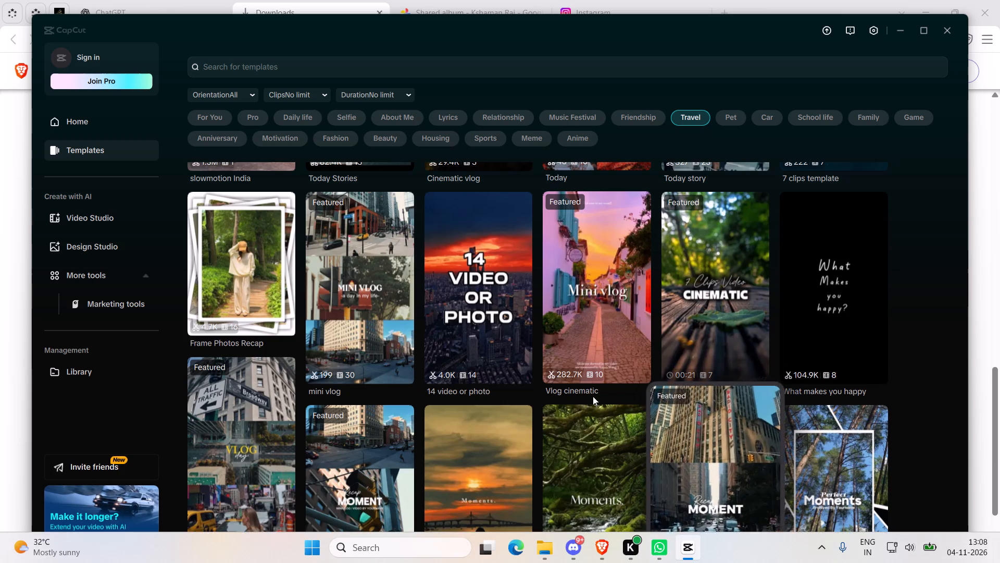
scroll(544, 388, "down", 1)
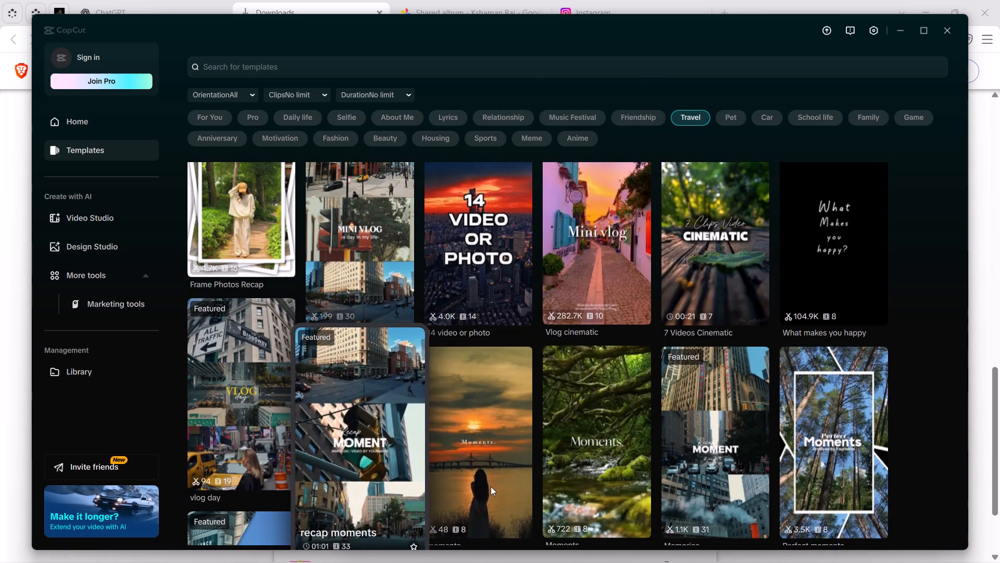
scroll(491, 486, "down", 2)
scroll(575, 478, "down", 1)
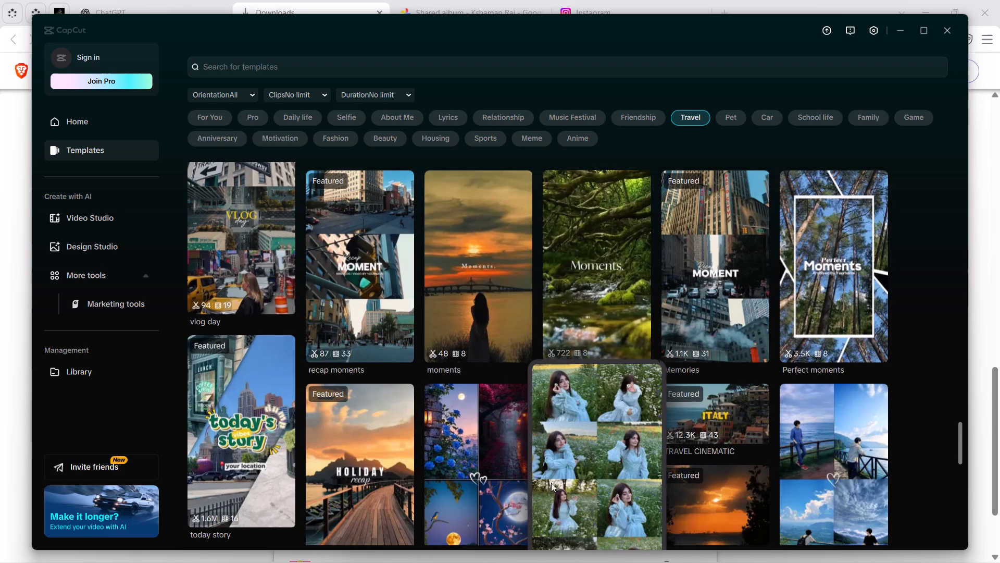
scroll(422, 489, "down", 2)
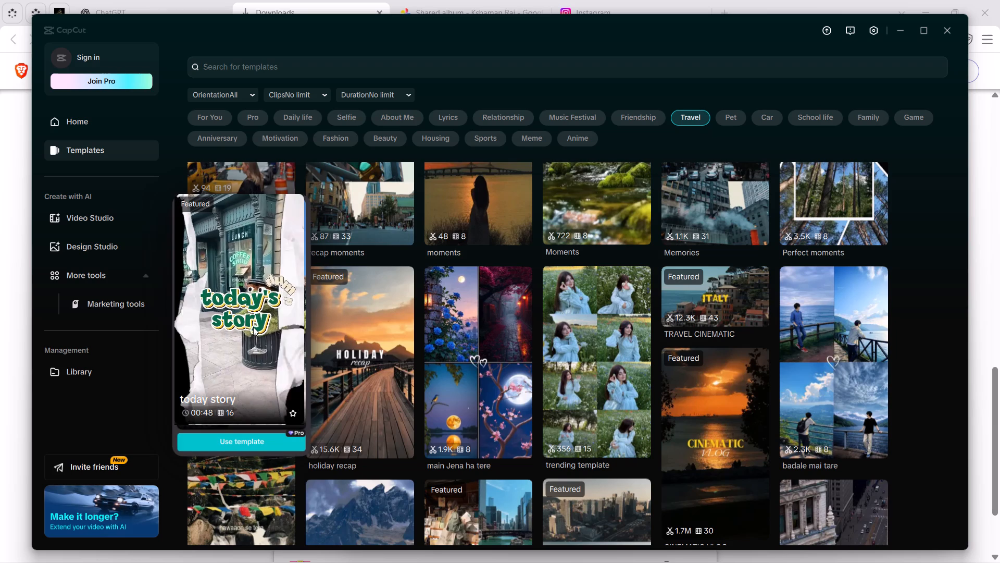
Preview the "Aata pata nahi hey" template, checking its playback, and close the preview.
scroll(401, 385, "down", 3)
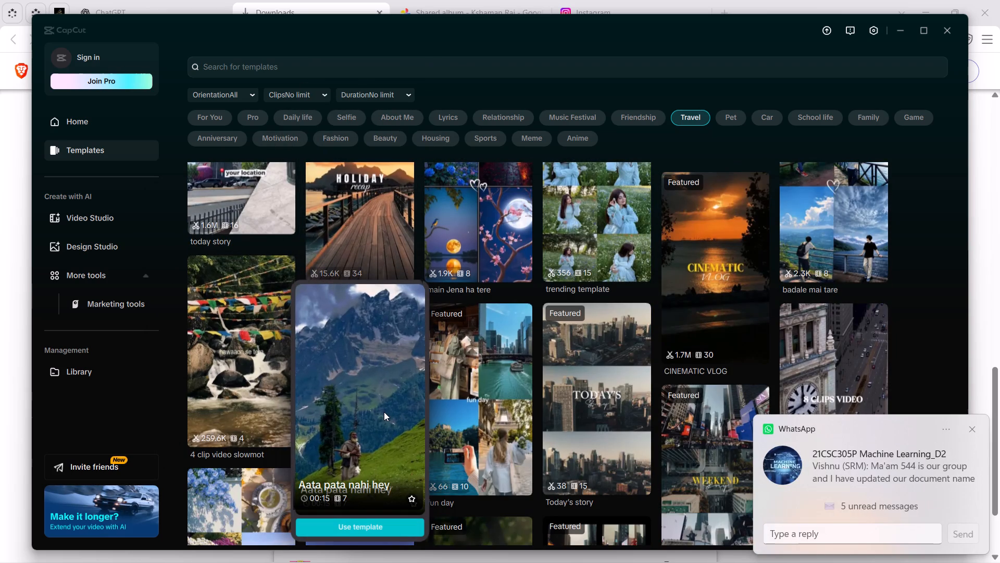
left_click(384, 412)
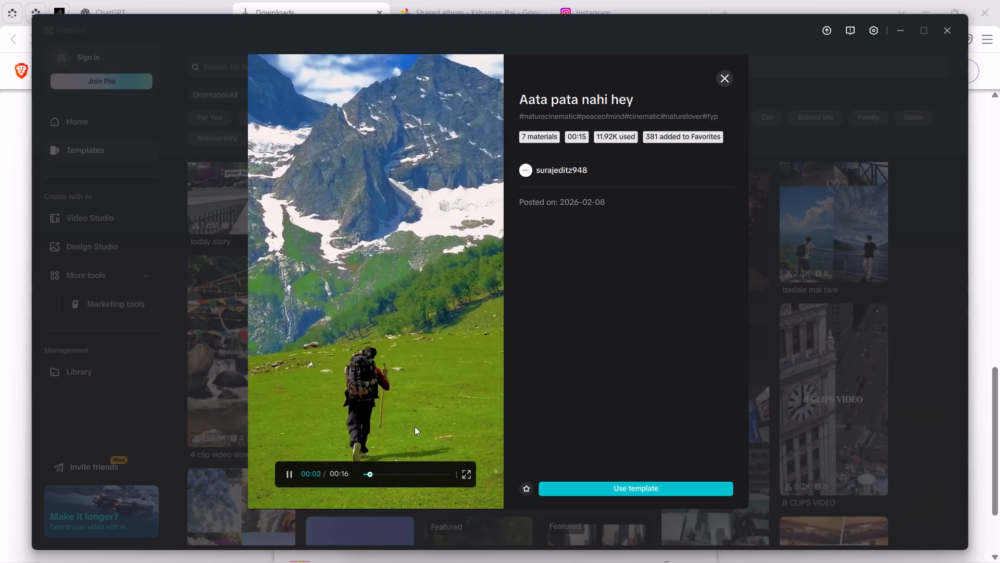
left_click(418, 388)
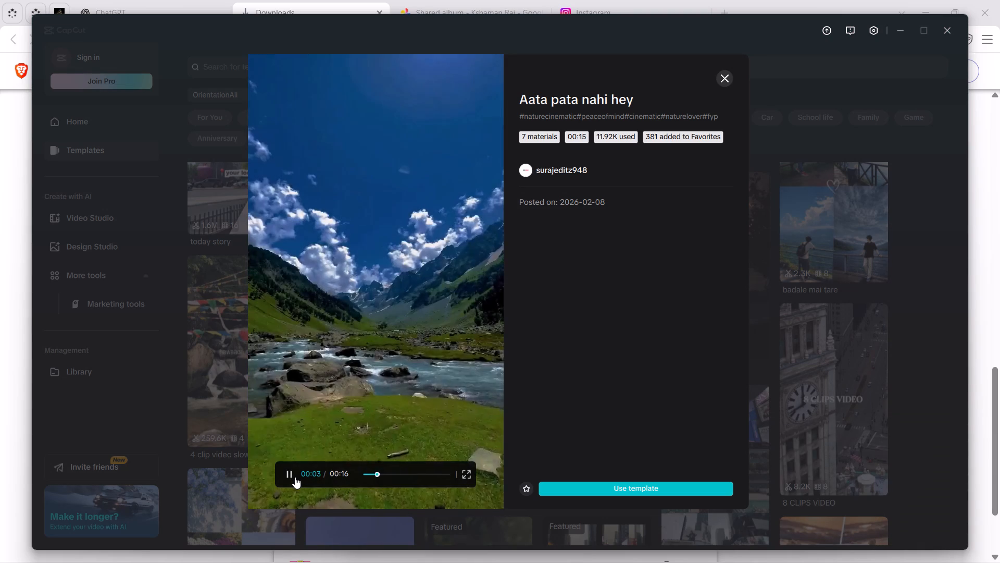
left_click(295, 477)
left_click(295, 477)
left_click(295, 477)
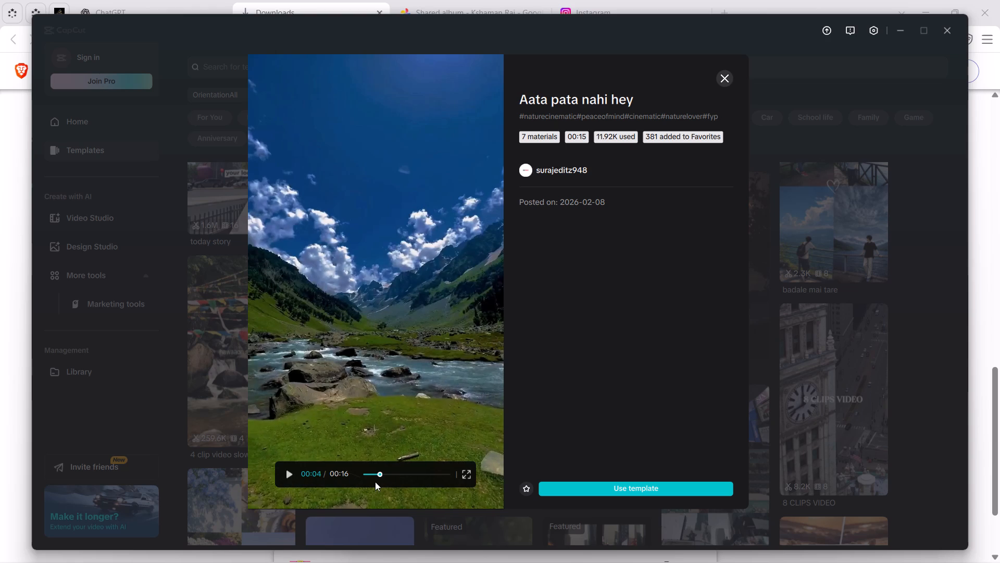
left_click_drag(397, 476, 403, 476)
left_click(866, 278)
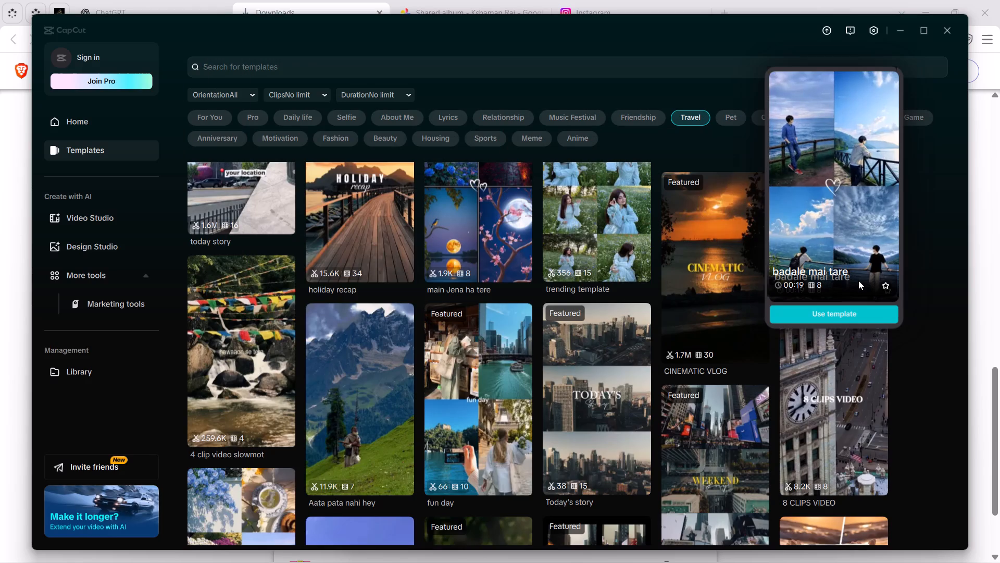
Preview the 15-clip "Today's story" template by Kazamaa[AR] and use it for a new project.
scroll(650, 344, "down", 3)
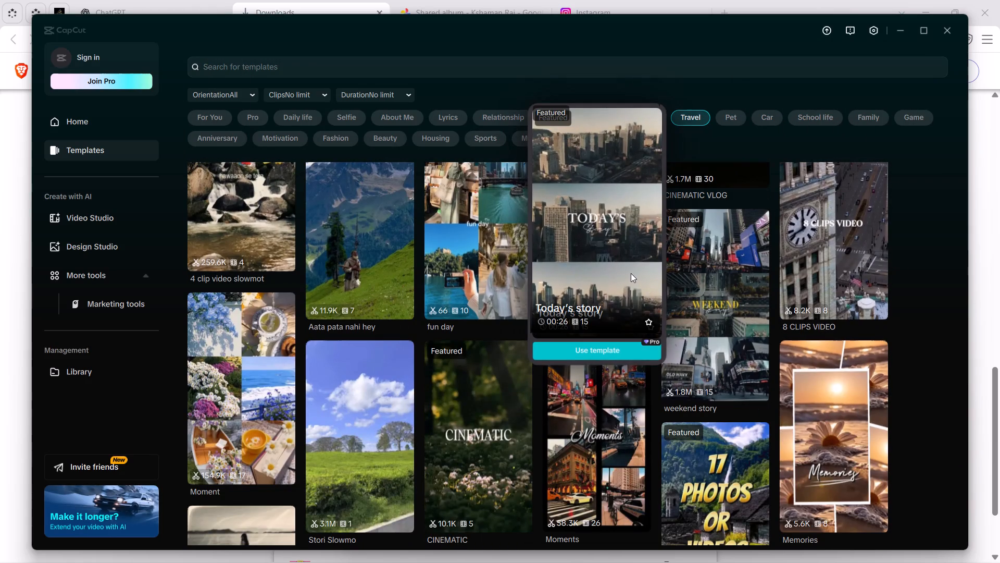
left_click(631, 273)
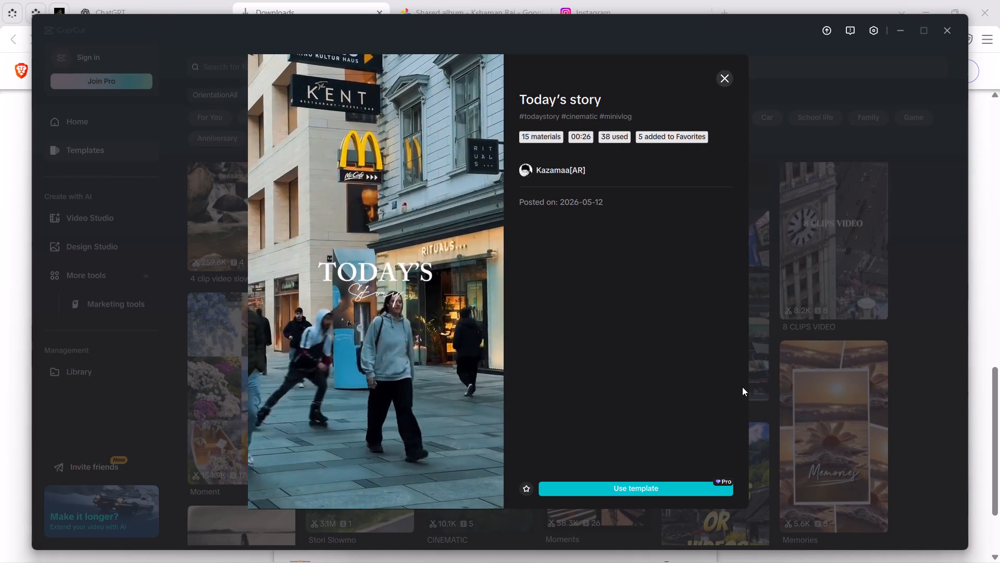
left_click(394, 368)
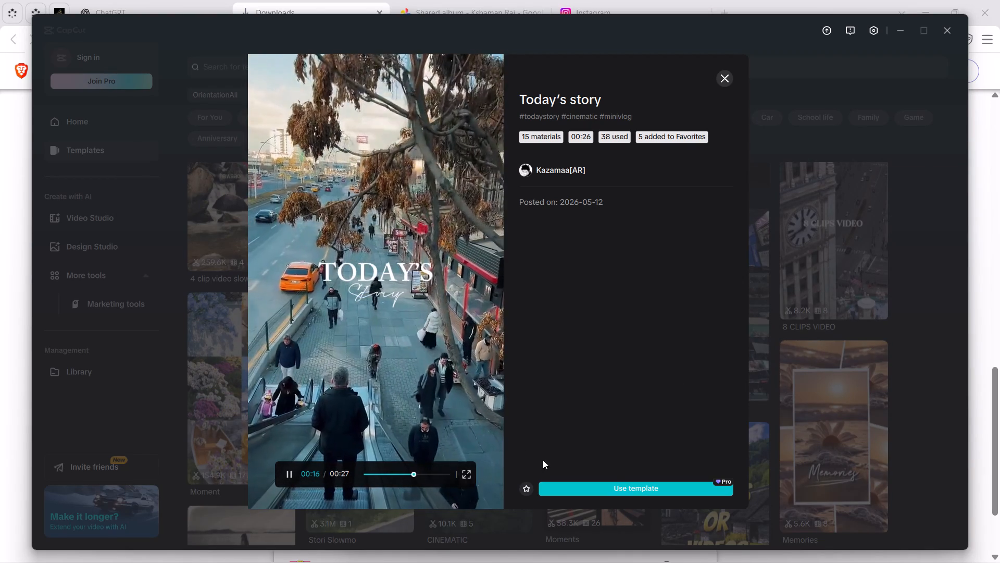
left_click(287, 476)
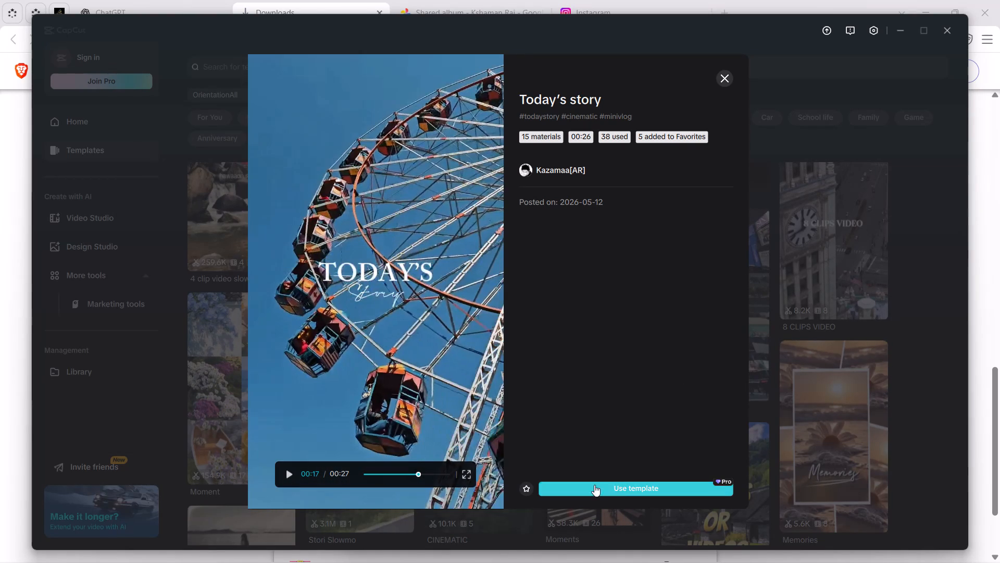
left_click(614, 486)
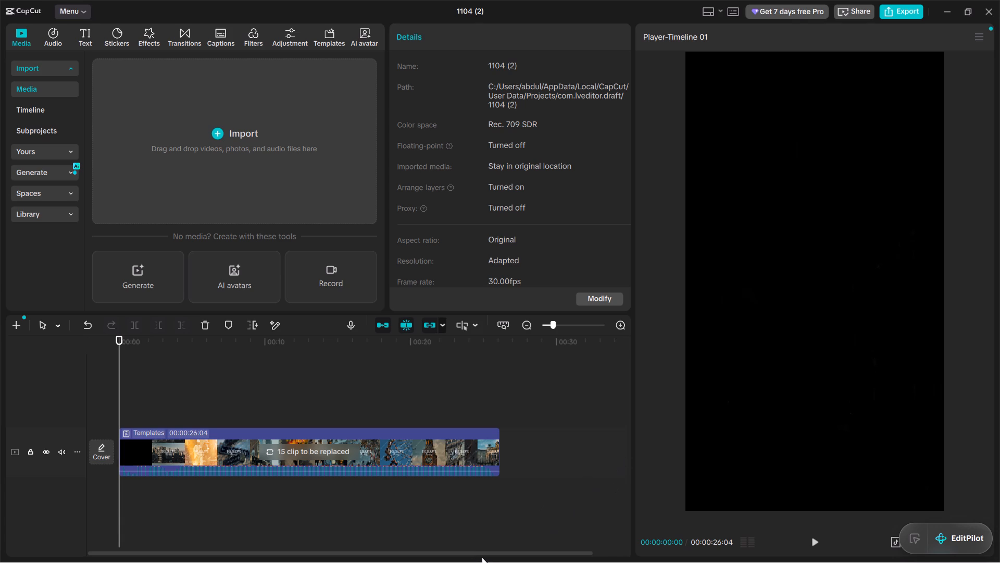
Open the replaceable clip slots of the template on the timeline.
left_click(311, 450)
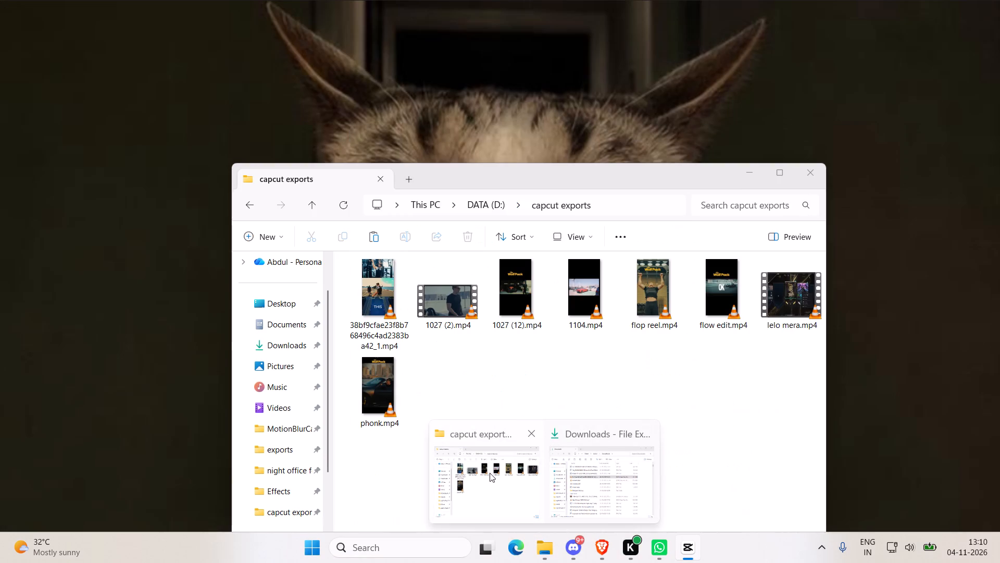
In File Explorer, search the DATA (D:) drive for "clips" and open the clips folder.
left_click(490, 473)
left_click(249, 207)
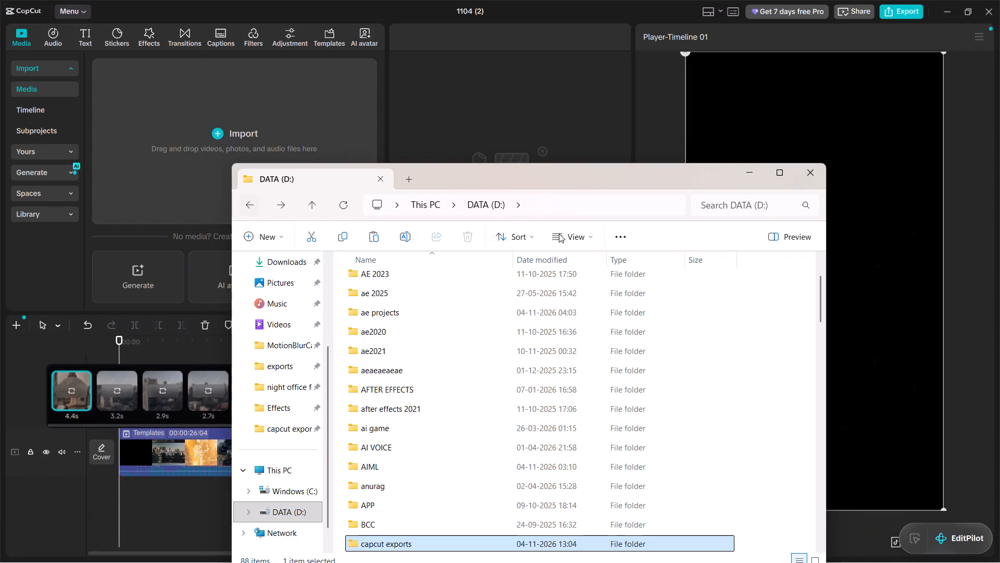
left_click(706, 210)
key("space")
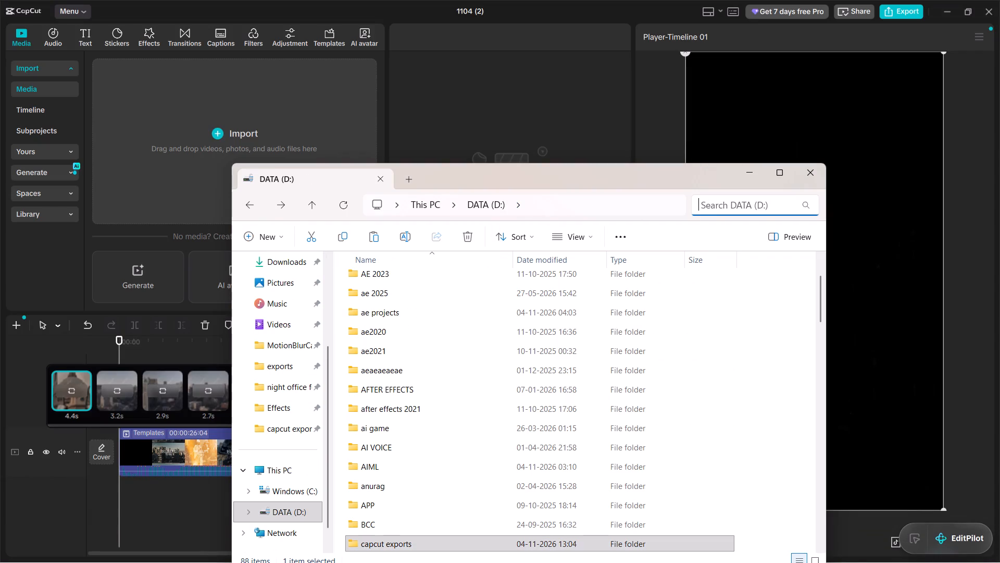
type("cl")
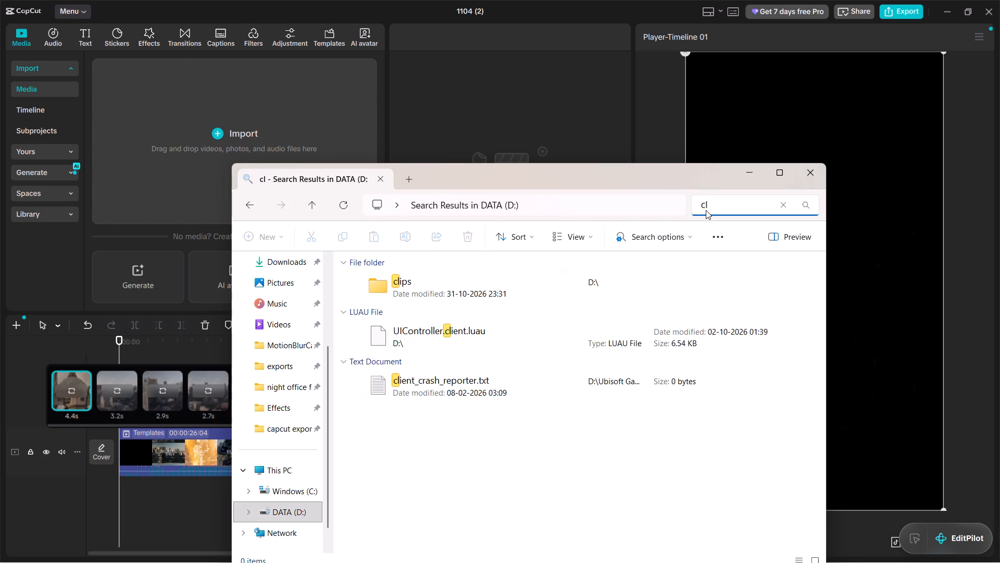
double_click(513, 308)
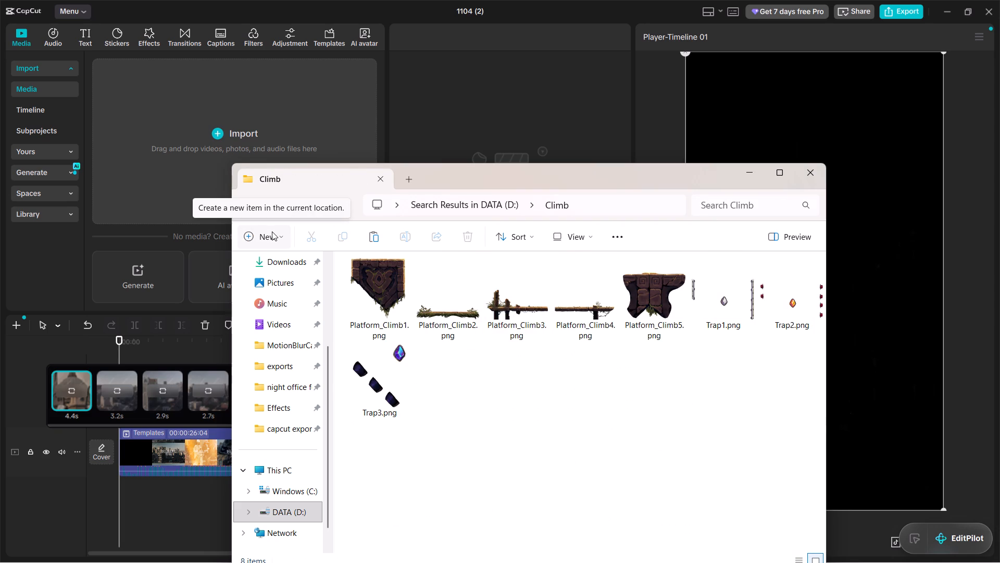
left_click(244, 205)
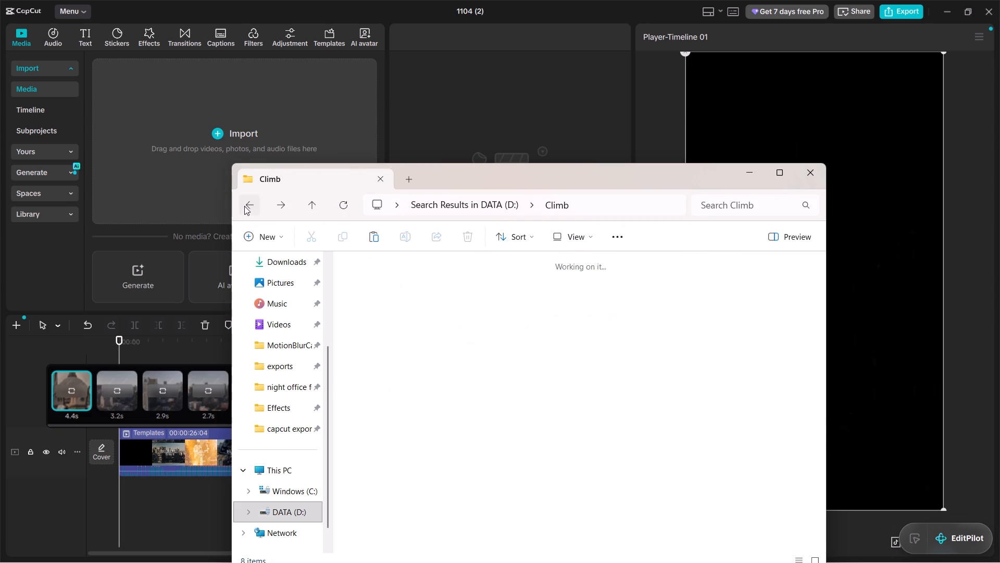
left_click(449, 343)
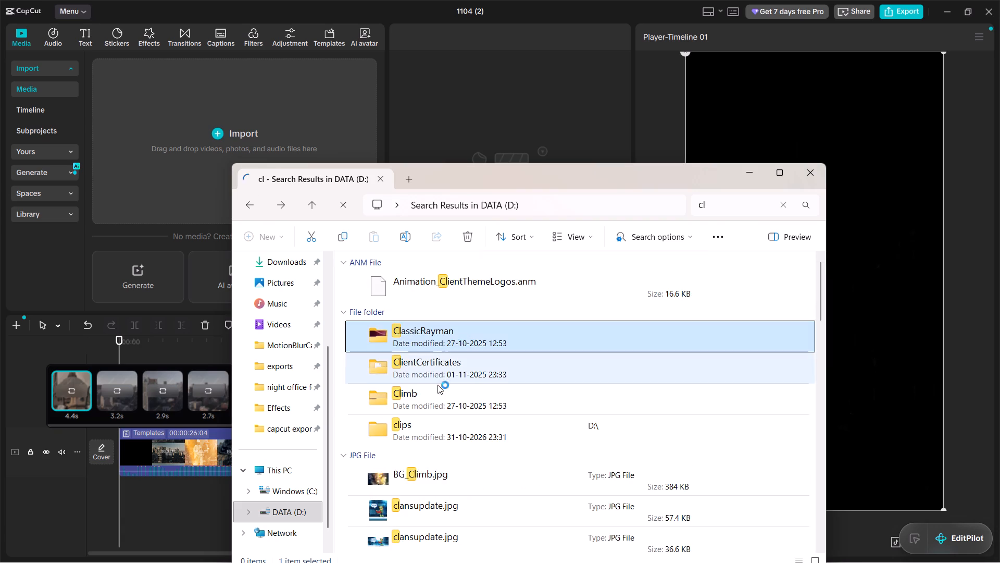
double_click(412, 474)
scroll(410, 477, "down", 3)
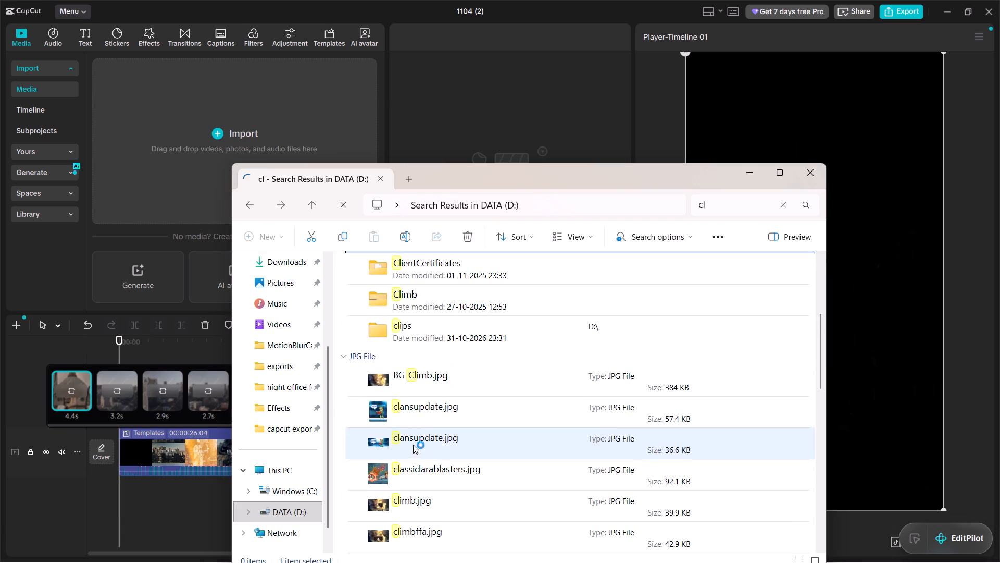
left_click(743, 201)
type("ips")
left_click(551, 266)
double_click(542, 295)
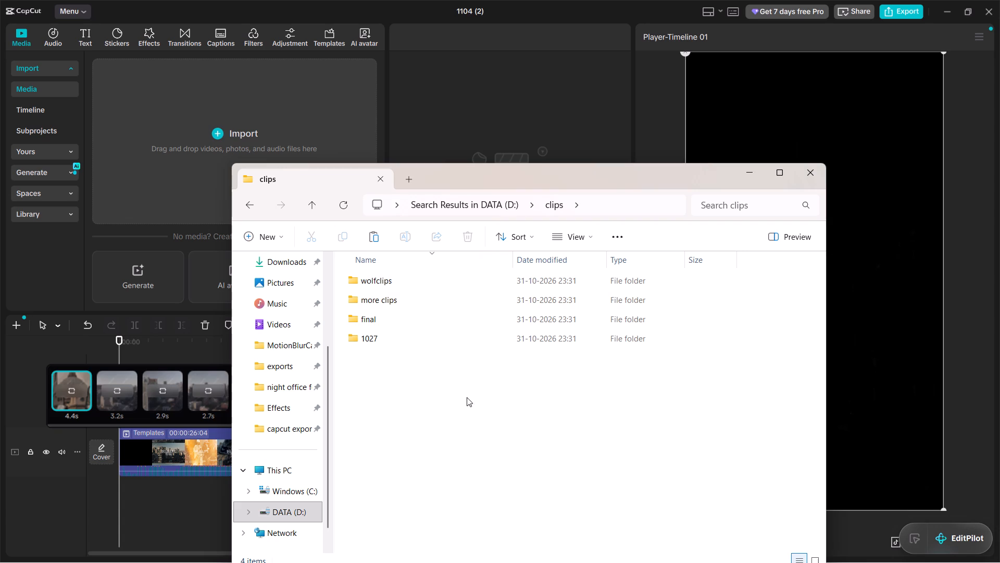
Open the 1027 folder and import all twelve clips, 1027-1.mp4 to 1027-12.mp4, into the CapCut project's media.
left_click(411, 347)
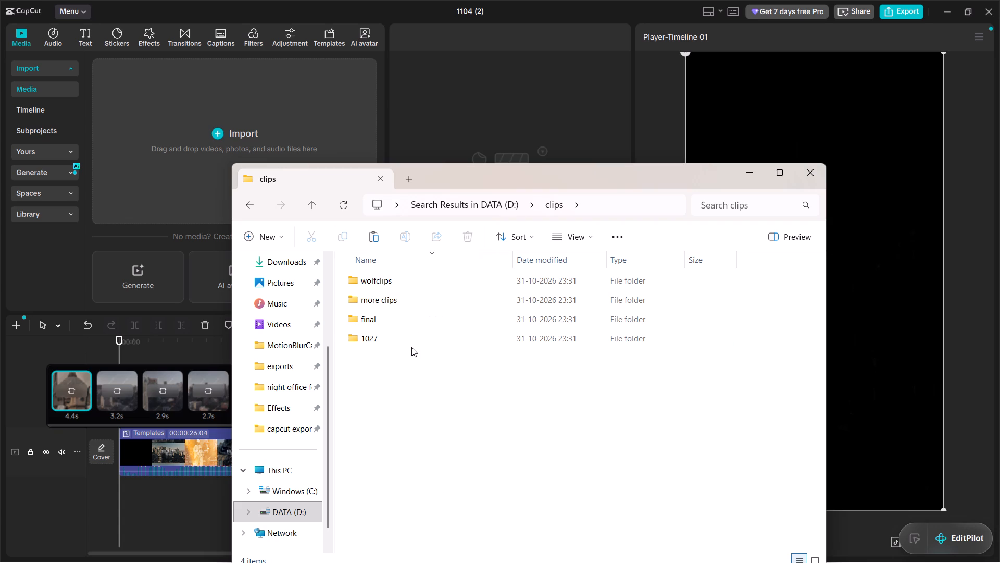
double_click(411, 345)
left_click(658, 381)
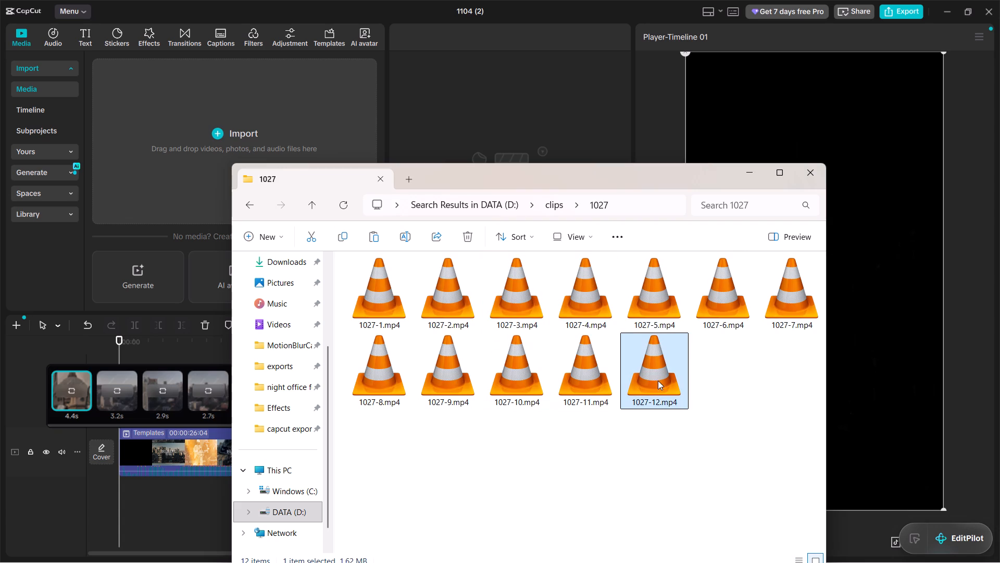
left_click(354, 280, "shift")
left_click_drag(392, 302, 166, 207)
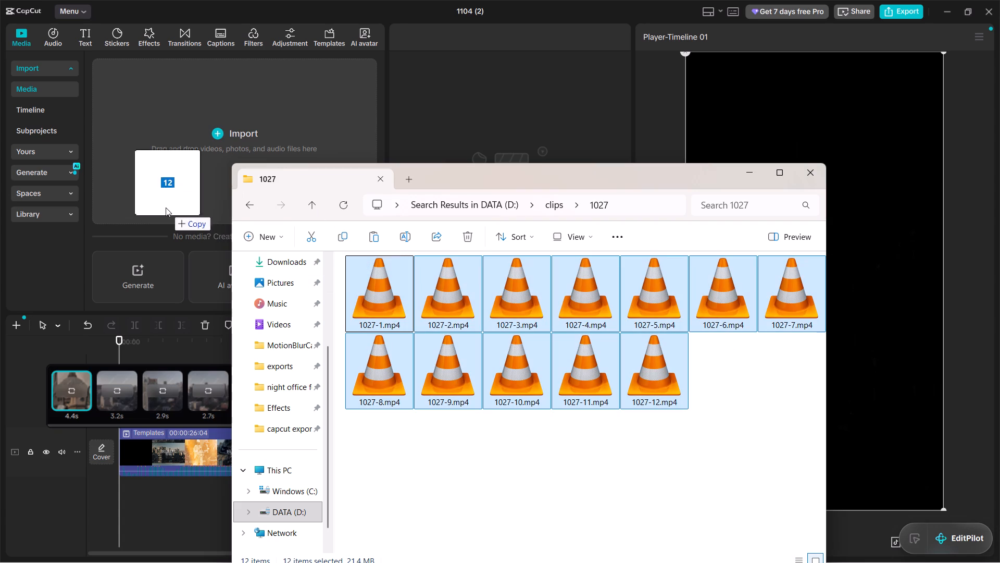
left_click_drag(166, 207, 162, 204)
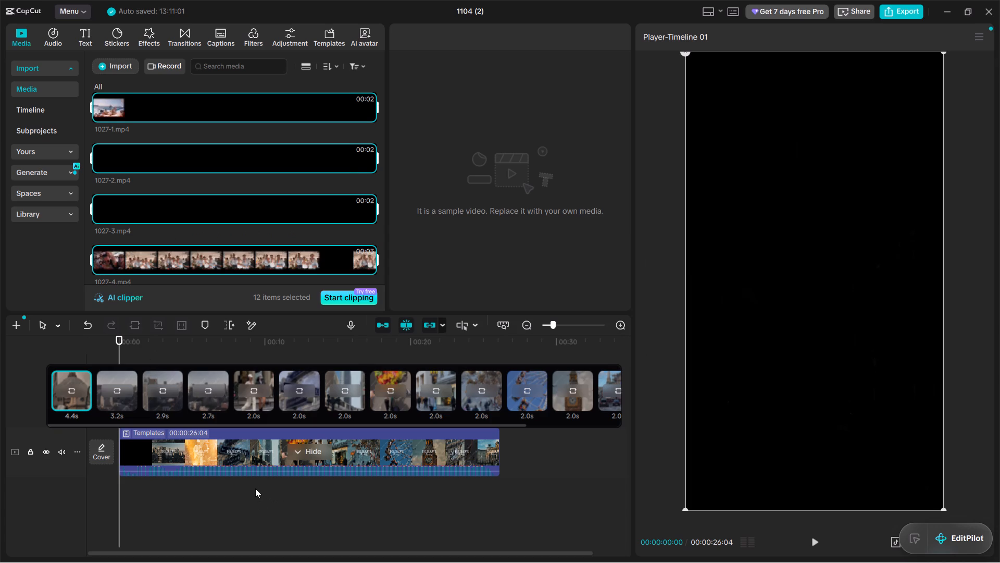
Play the template from the start and look through the imported 1027 clips.
left_click(239, 486)
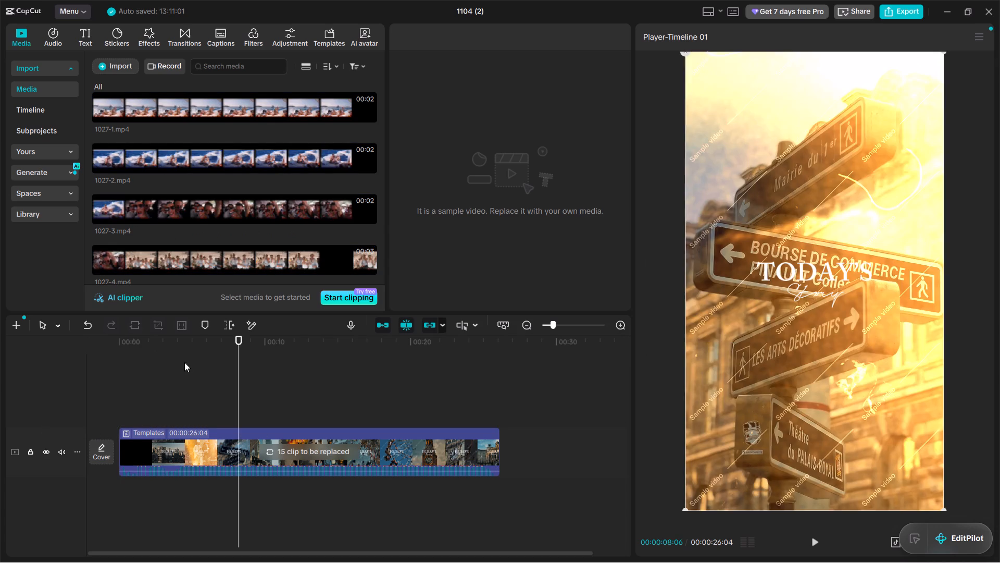
left_click_drag(177, 346, 17, 366)
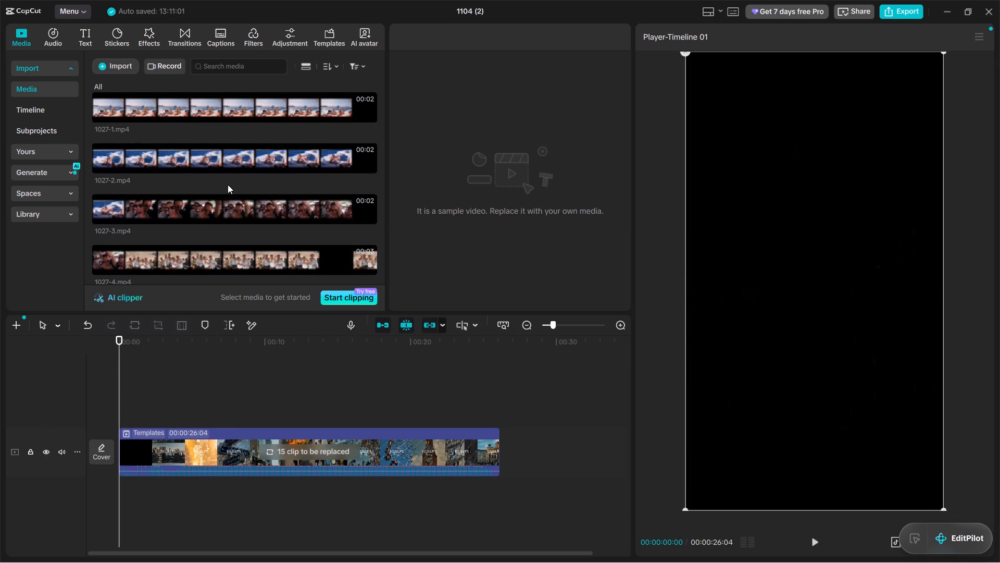
key("space")
scroll(232, 204, "up", 2)
scroll(232, 204, "down", 8)
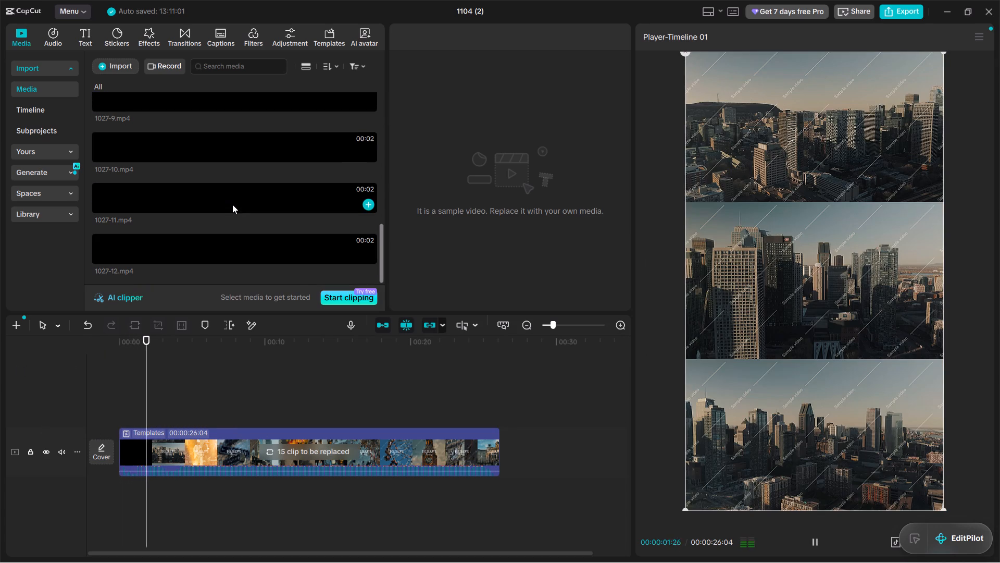
key("space")
Reopen the template's replaceable clip slots on the timeline.
left_click(283, 445)
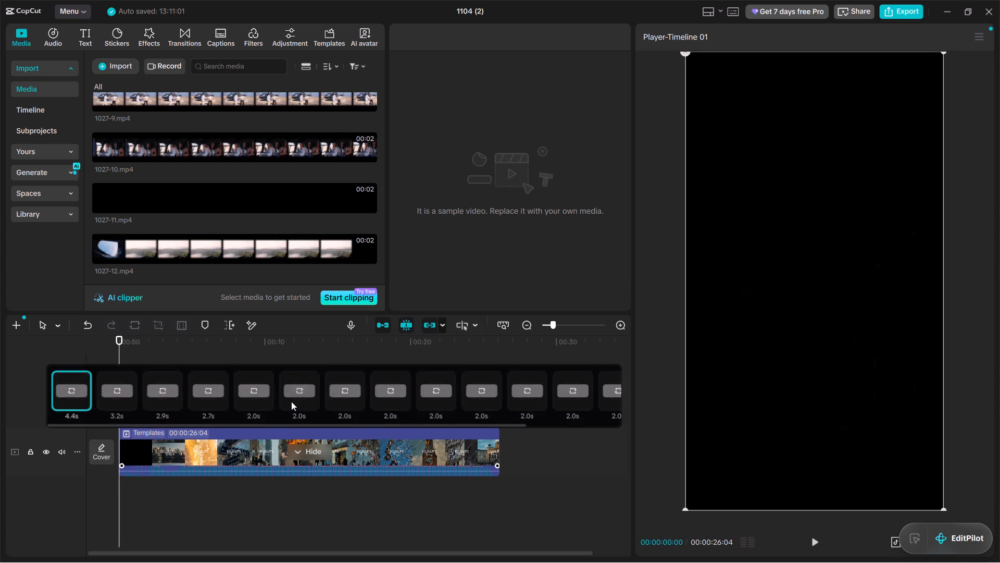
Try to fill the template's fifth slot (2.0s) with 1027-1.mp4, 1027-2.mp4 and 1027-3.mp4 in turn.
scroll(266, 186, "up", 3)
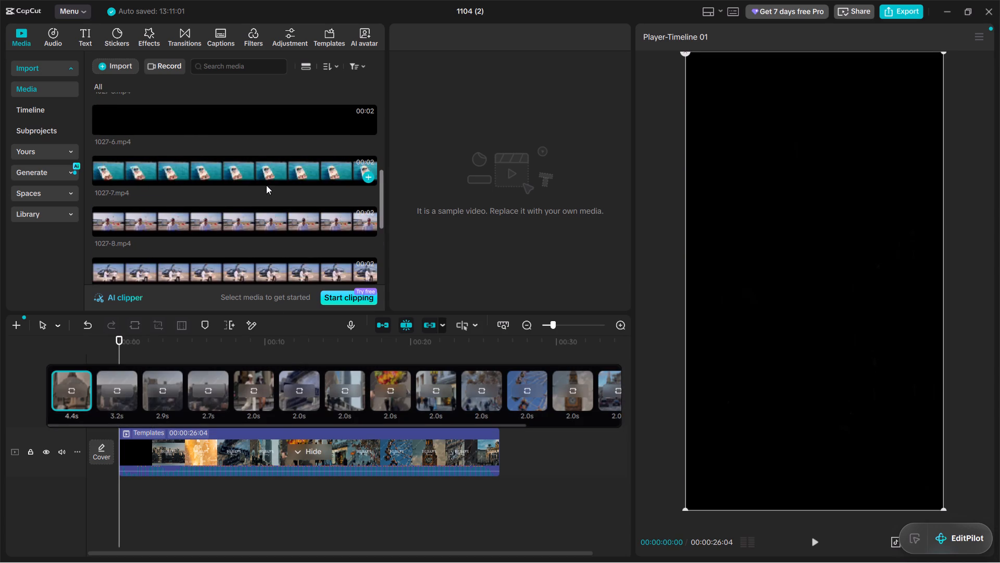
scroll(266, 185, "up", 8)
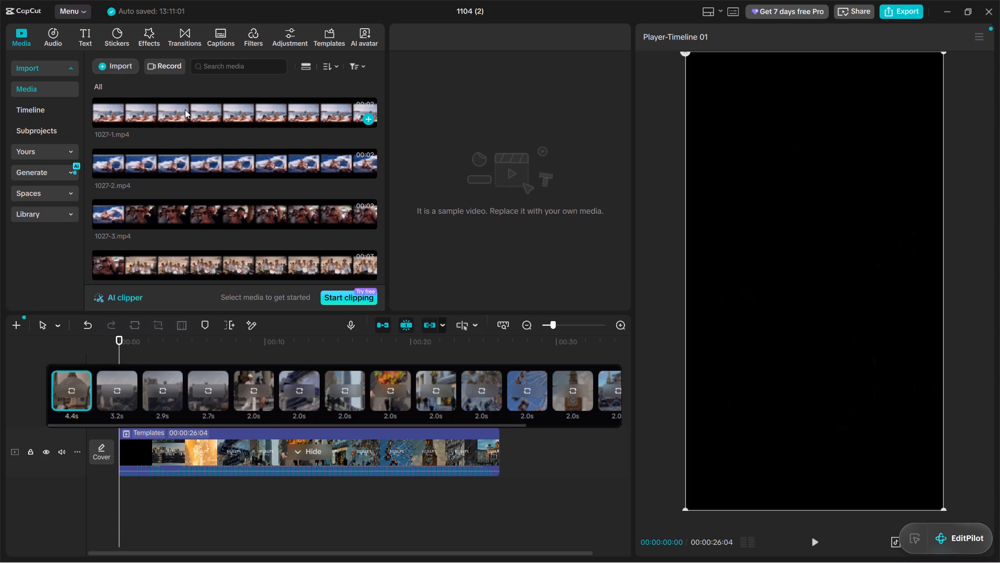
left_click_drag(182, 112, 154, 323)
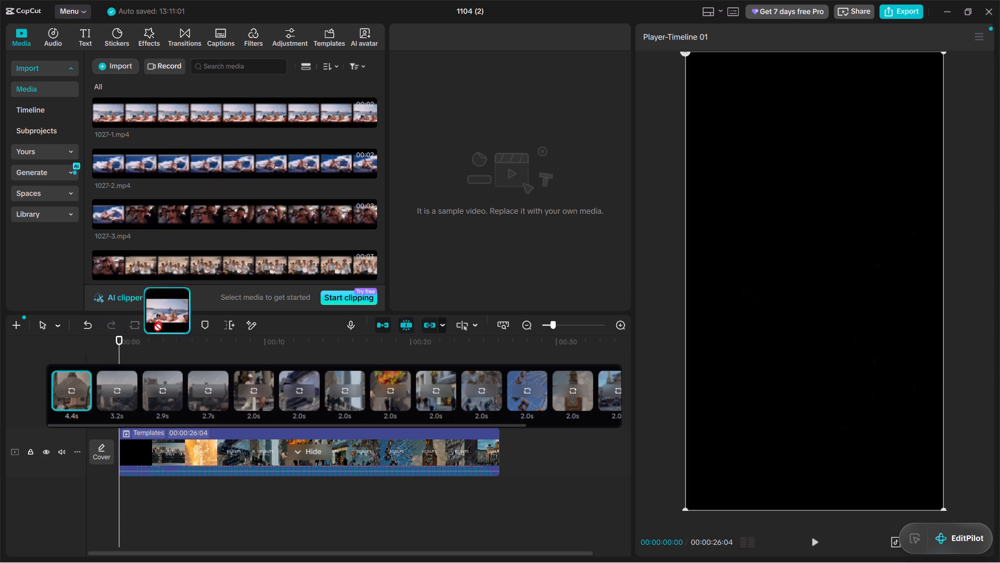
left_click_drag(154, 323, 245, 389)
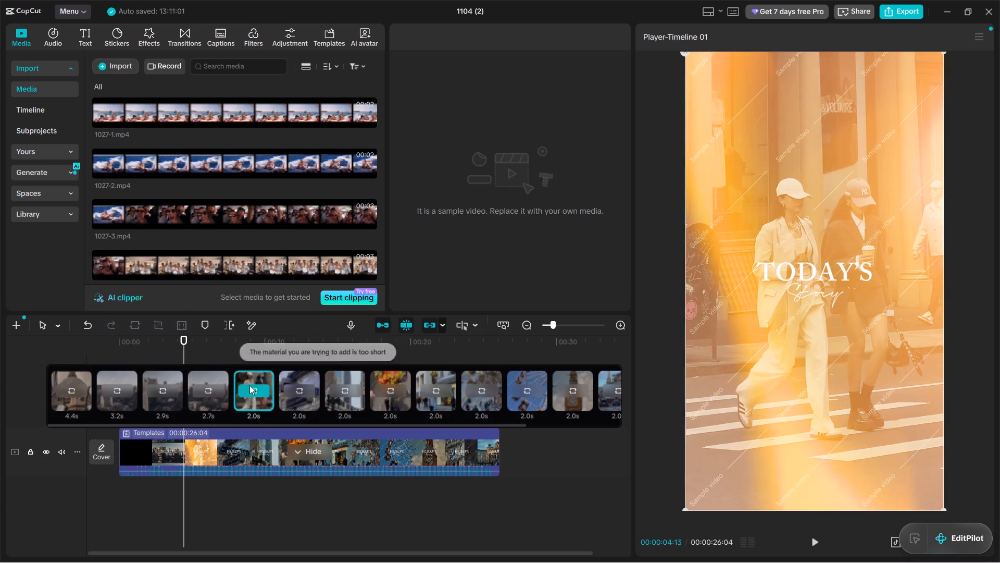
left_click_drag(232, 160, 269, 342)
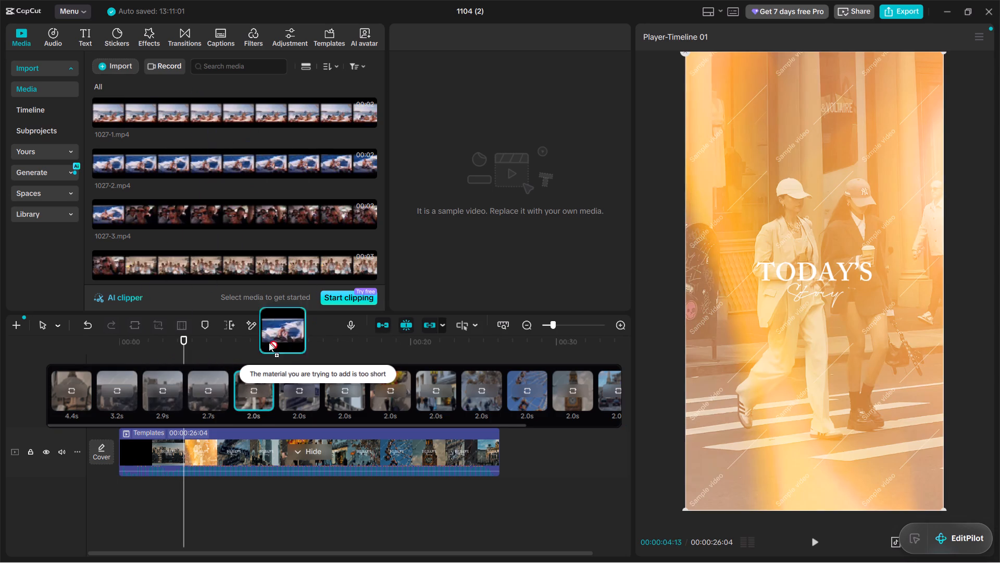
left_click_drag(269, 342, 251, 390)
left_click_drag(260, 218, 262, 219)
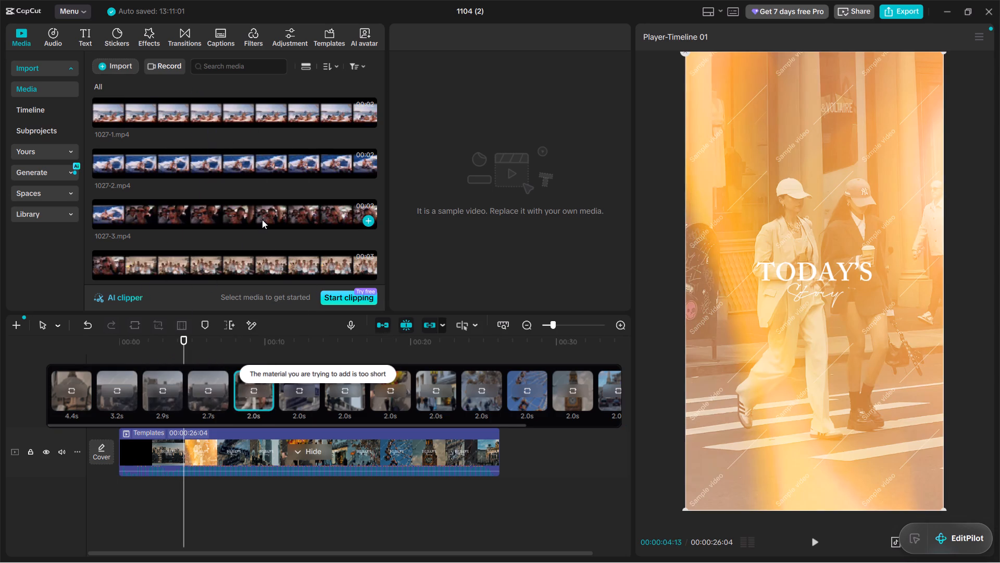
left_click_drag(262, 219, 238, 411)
Replace the sample clip in the template's fifth slot (2.0s) with 1027-4.mp4.
key("space")
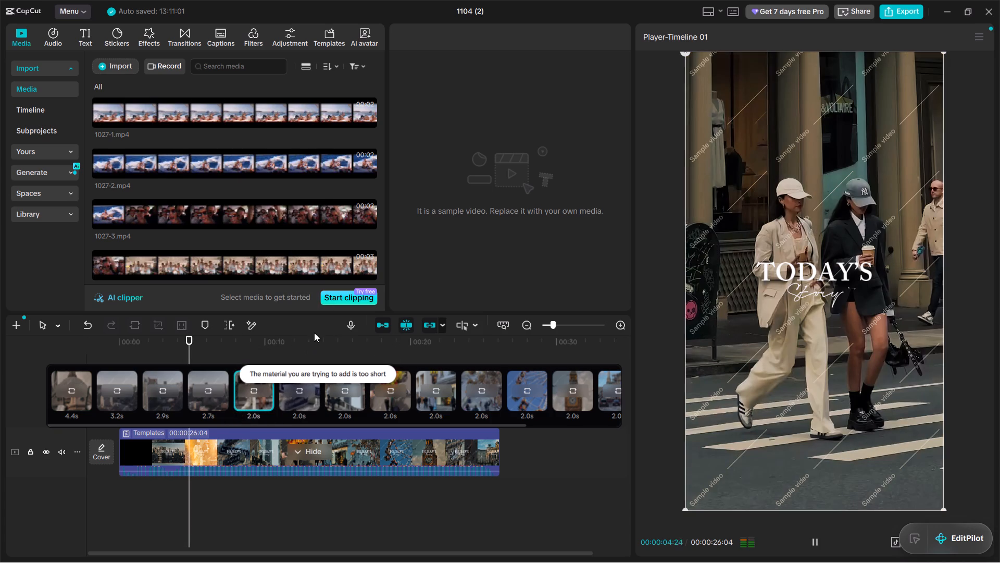
key("space")
left_click_drag(285, 256, 217, 394)
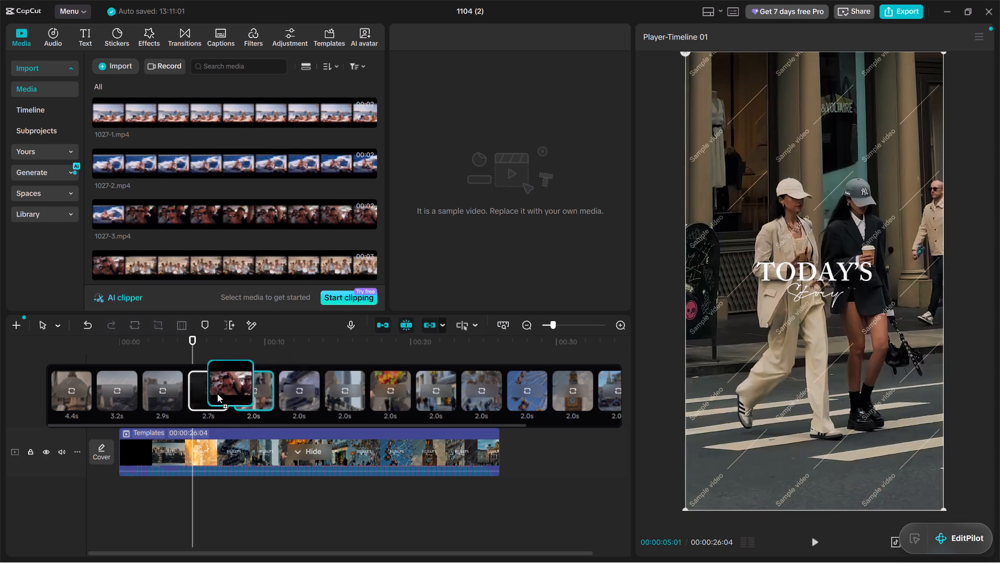
left_click_drag(217, 394, 240, 393)
Play back the section around the replaced fifth clip several times to check how it looks under the Today's Story title.
key("space")
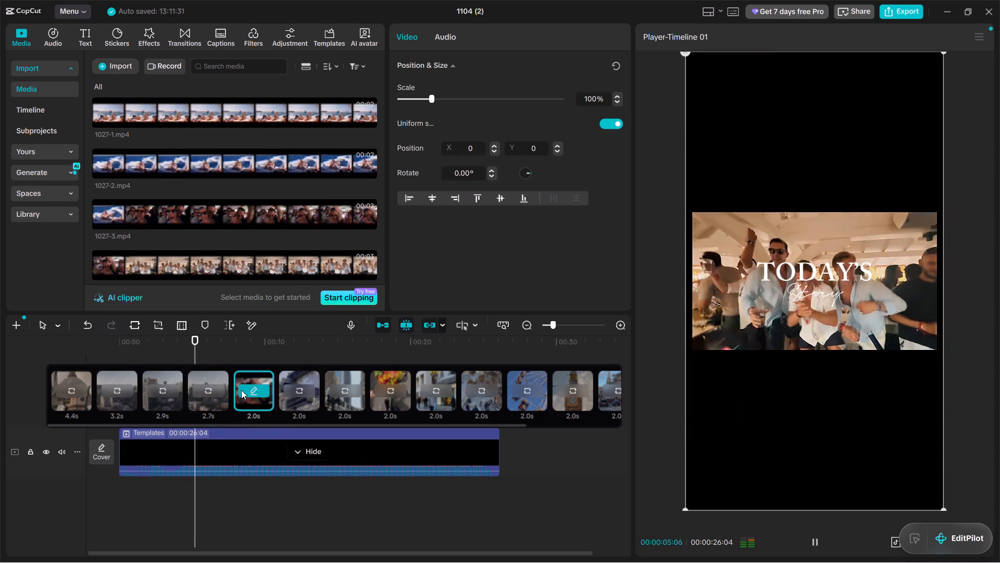
key("space")
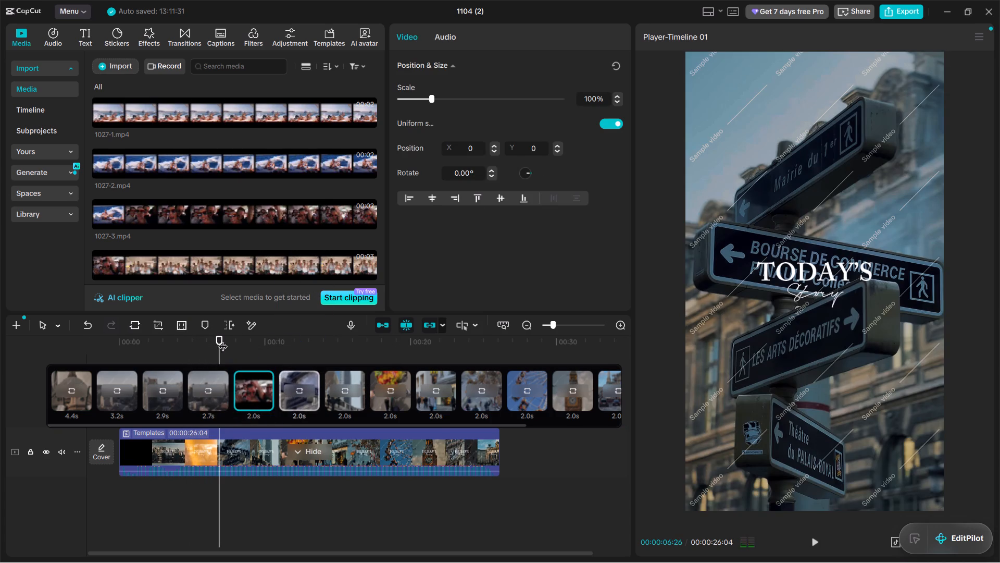
left_click_drag(217, 337, 164, 346)
key("space")
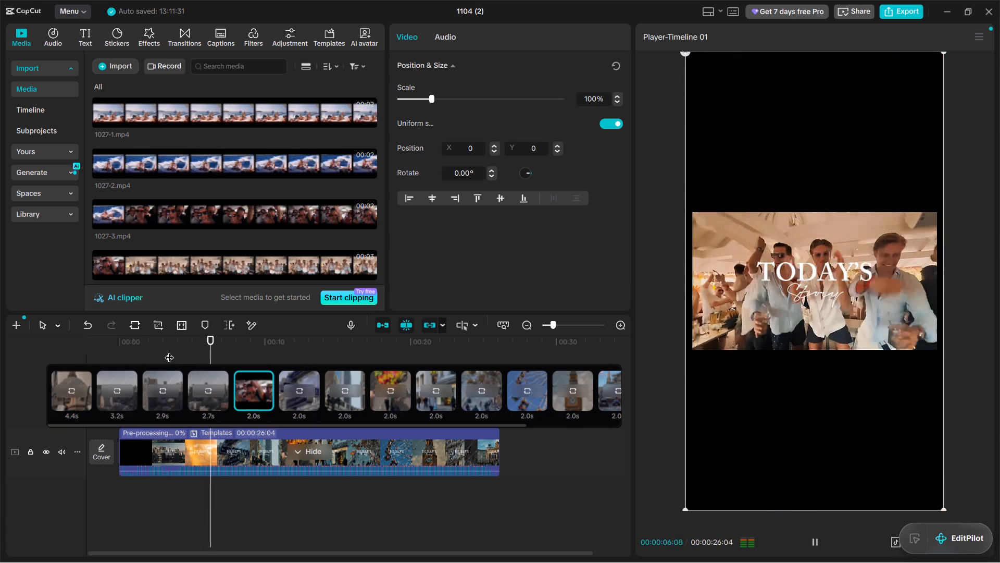
key("space")
left_click(183, 340)
key("space")
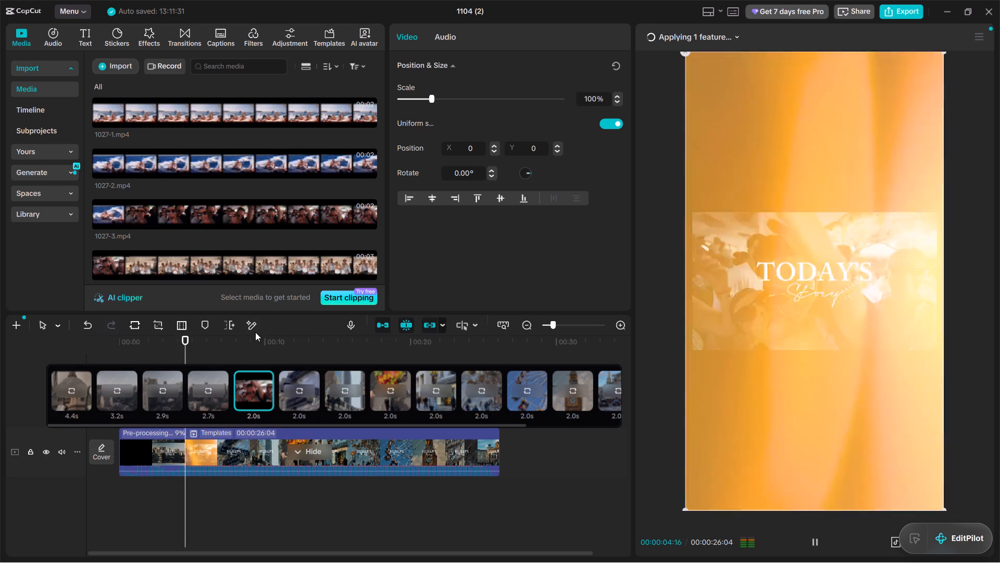
key("space")
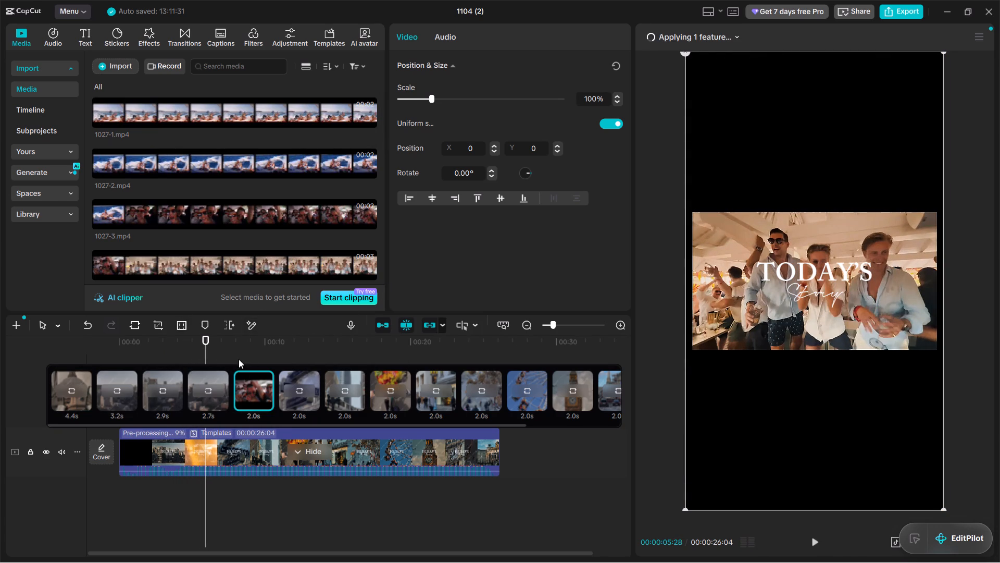
left_click_drag(190, 344, 164, 345)
key("space")
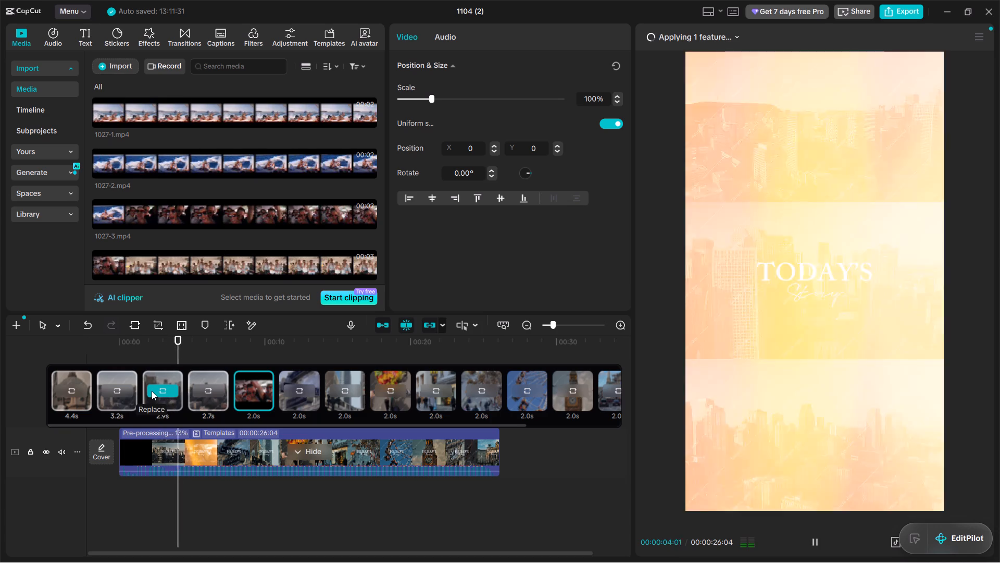
key("space")
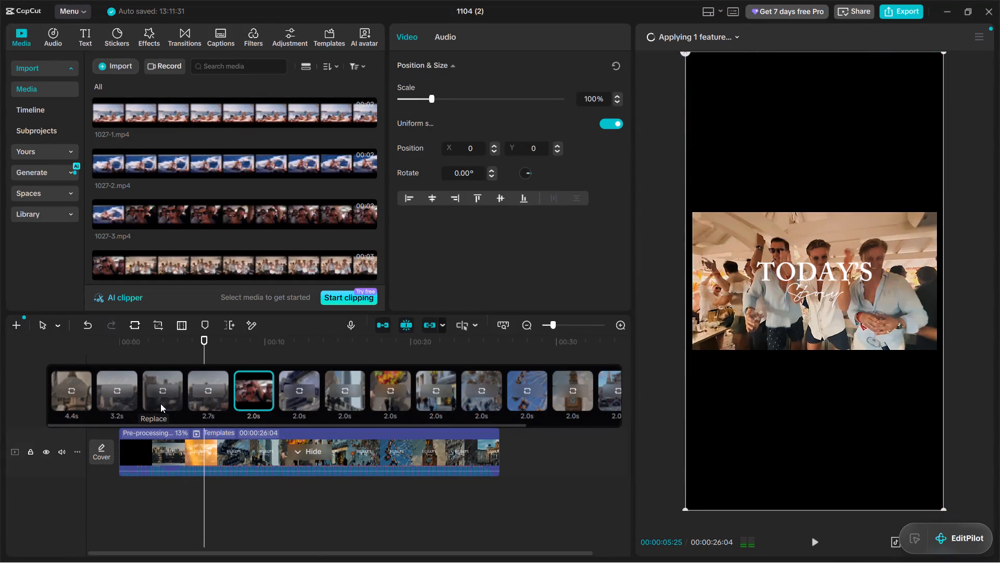
Import all clips, 1027-1.mp4 to 1027-25.mp4, from the 1027 folder inside clips > more clips into the project's media.
left_click(556, 486, "shift")
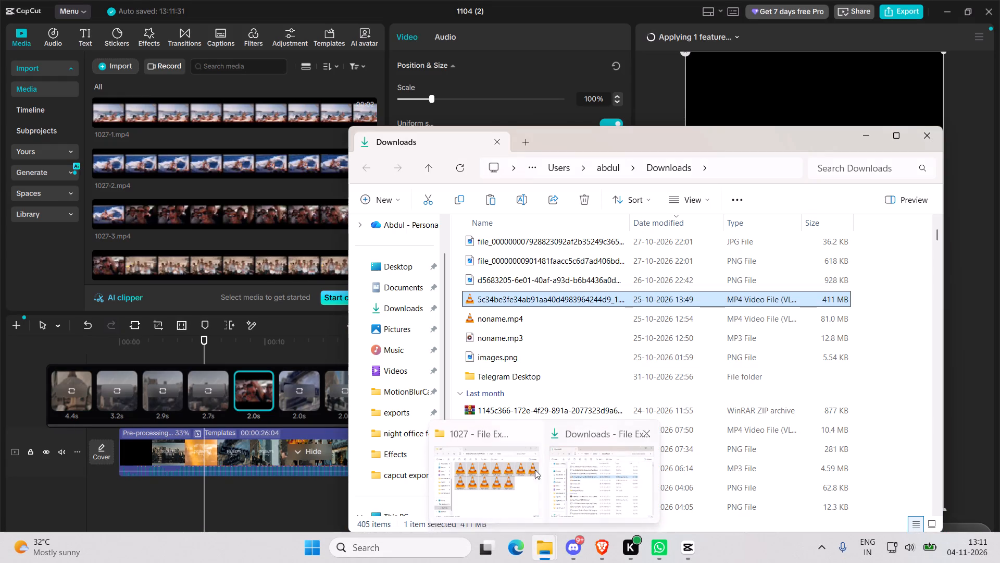
left_click(516, 470)
left_click(258, 204)
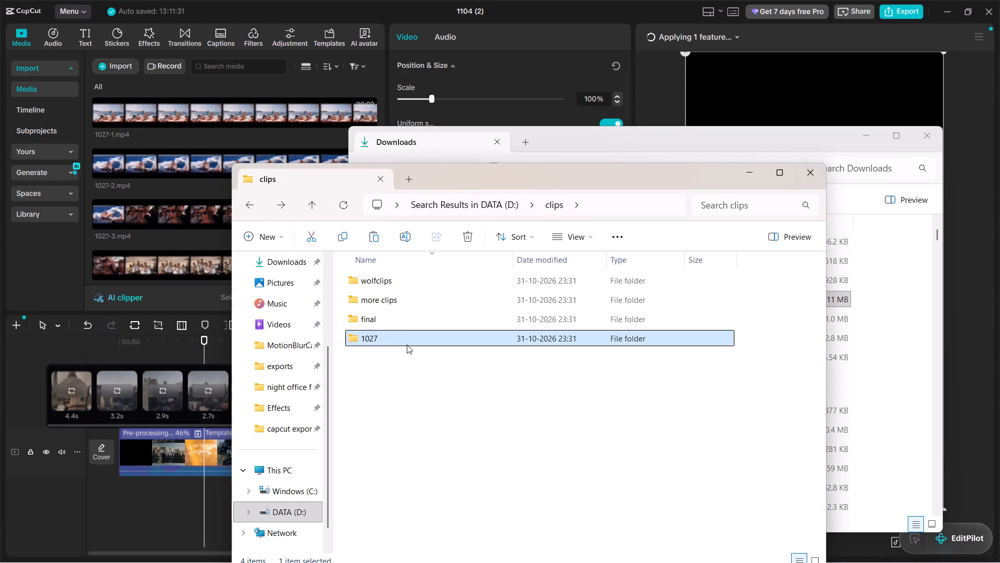
double_click(406, 326)
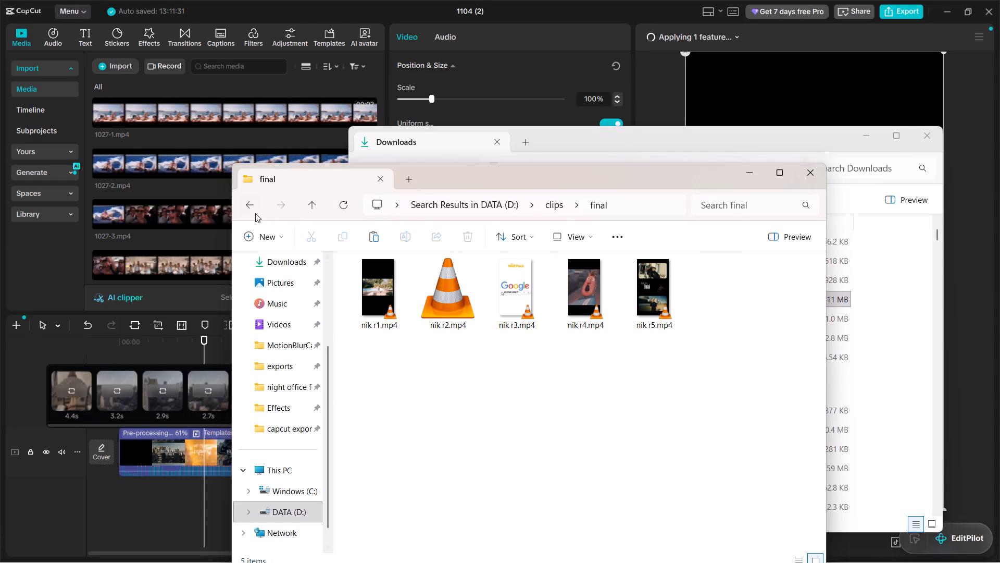
left_click(253, 213)
double_click(389, 306)
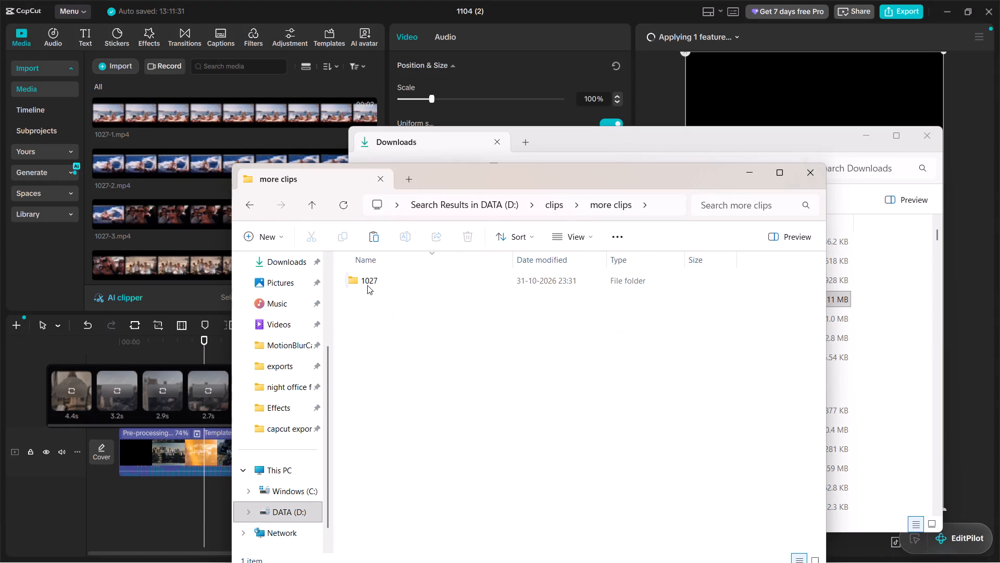
double_click(368, 284)
left_click(361, 290)
scroll(363, 293, "down", 6)
left_click(349, 523, "shift")
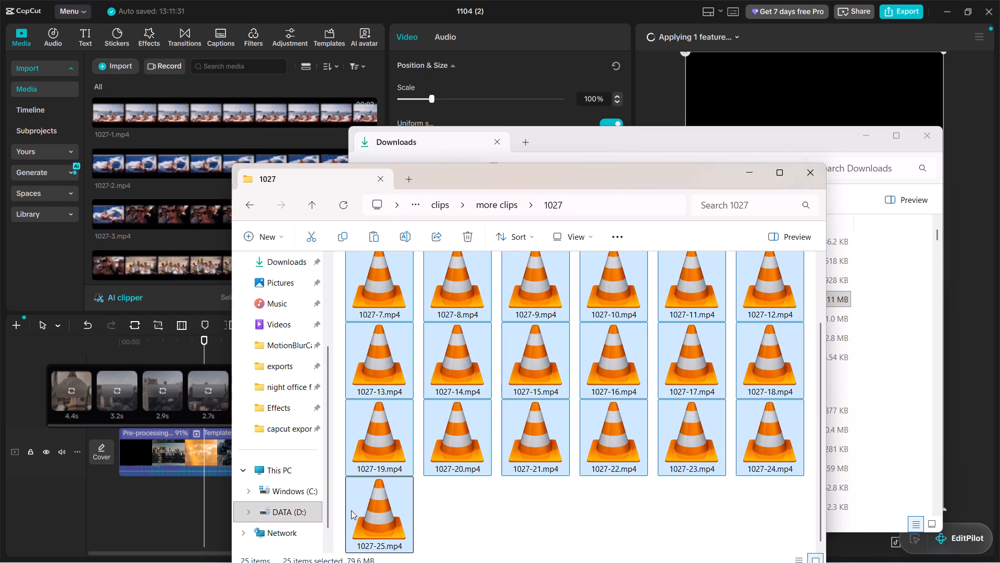
left_click_drag(369, 362, 141, 206)
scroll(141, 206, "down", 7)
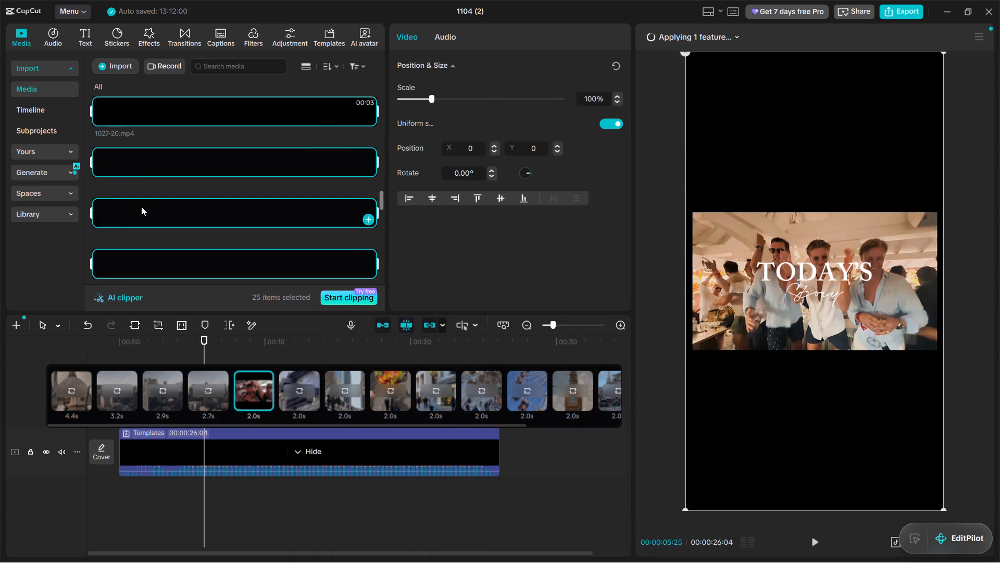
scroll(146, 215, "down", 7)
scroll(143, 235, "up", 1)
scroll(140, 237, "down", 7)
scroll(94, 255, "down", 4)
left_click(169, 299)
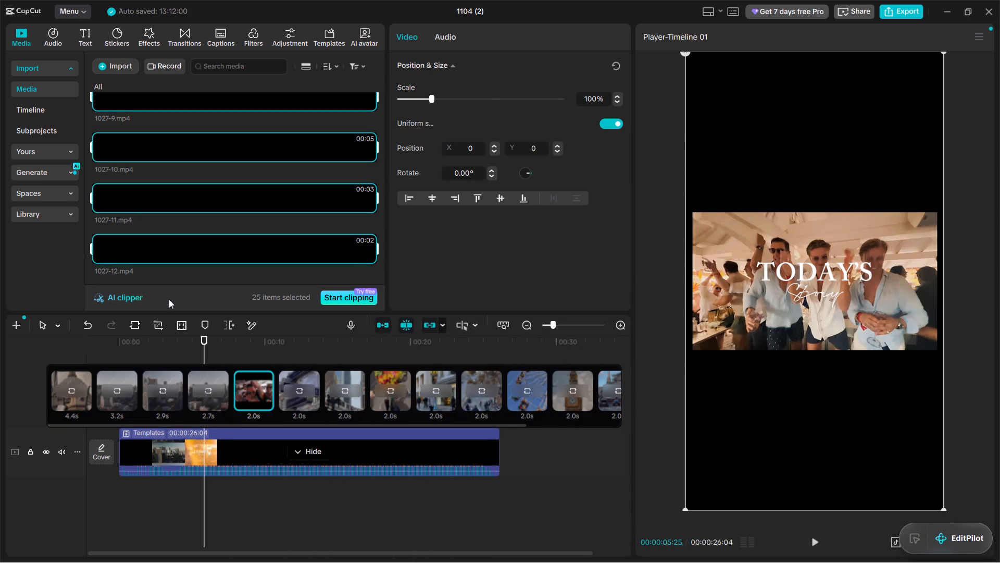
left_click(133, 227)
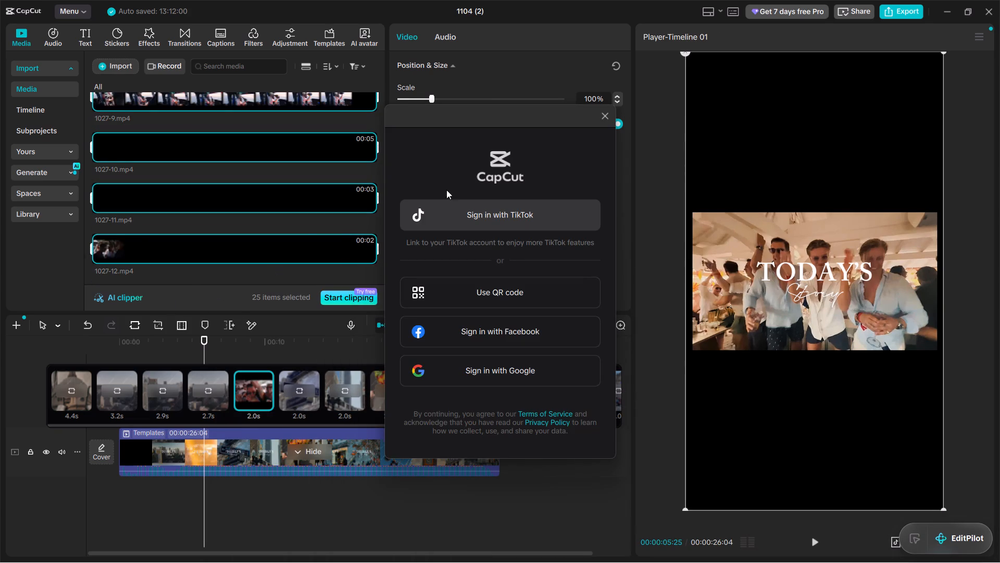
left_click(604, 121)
Look through the thumbnails of the newly imported 1027 clips for footage suited to the template's slots.
scroll(238, 226, "up", 2)
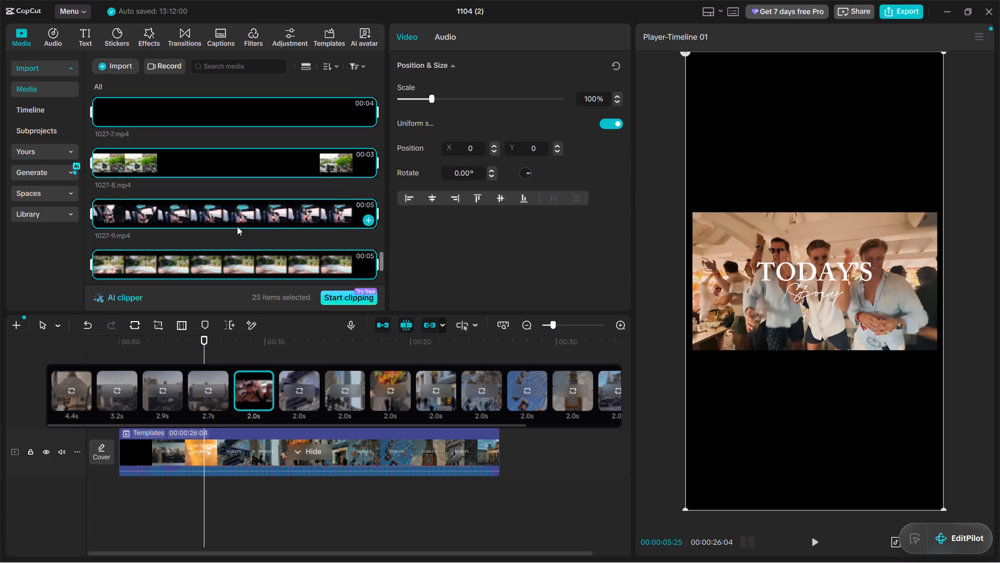
scroll(237, 226, "up", 20)
scroll(237, 225, "down", 2)
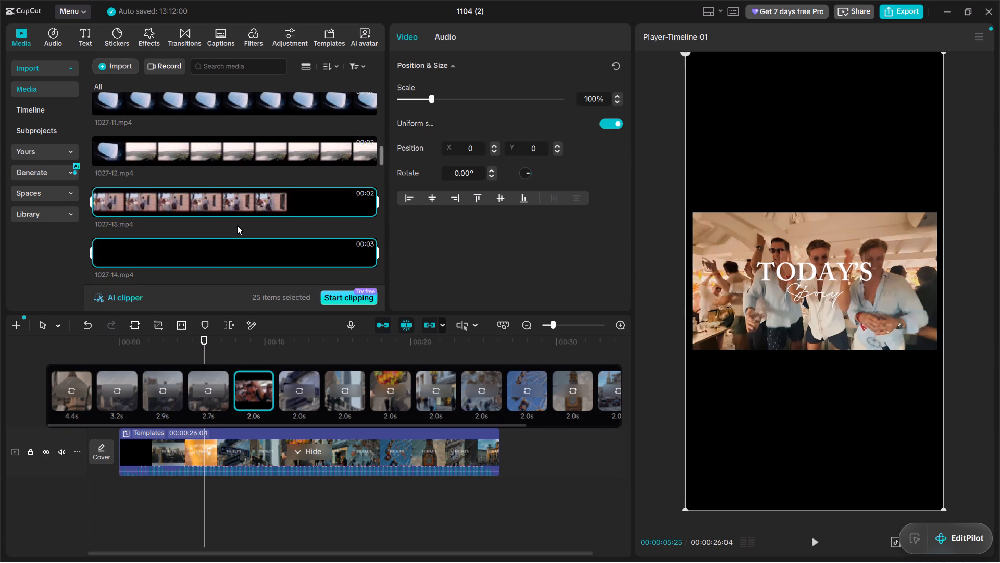
scroll(237, 225, "down", 1)
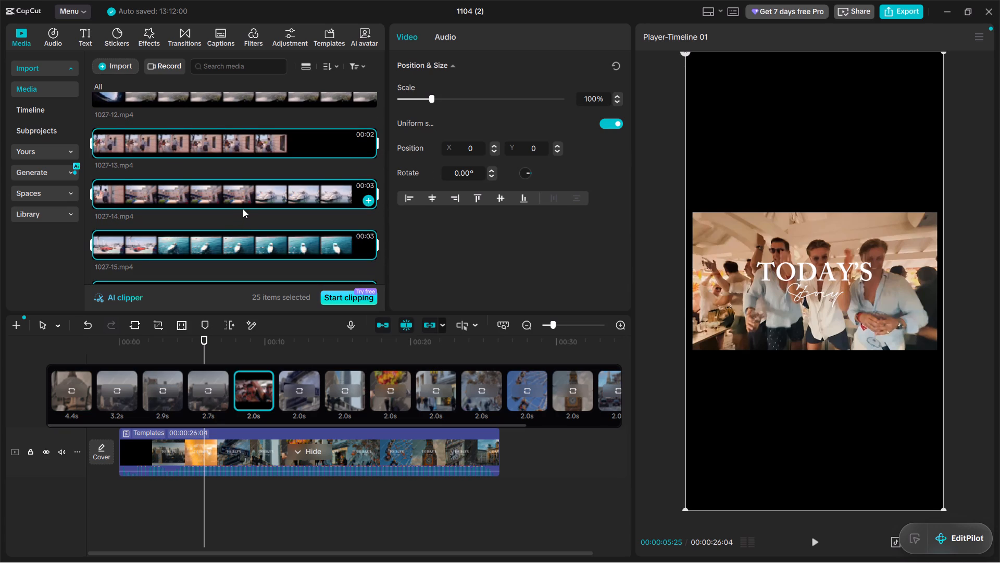
scroll(243, 209, "down", 5)
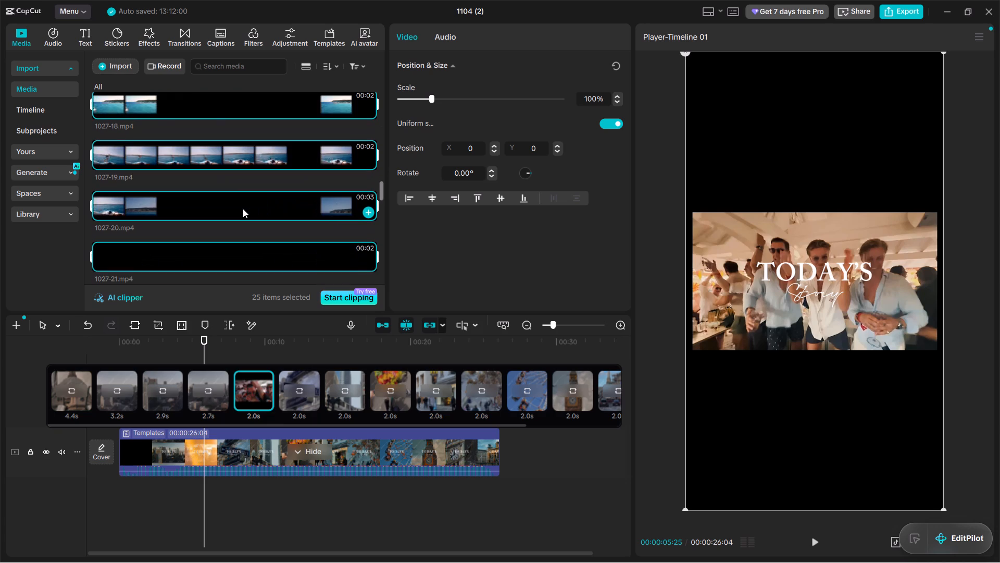
scroll(243, 209, "down", 4)
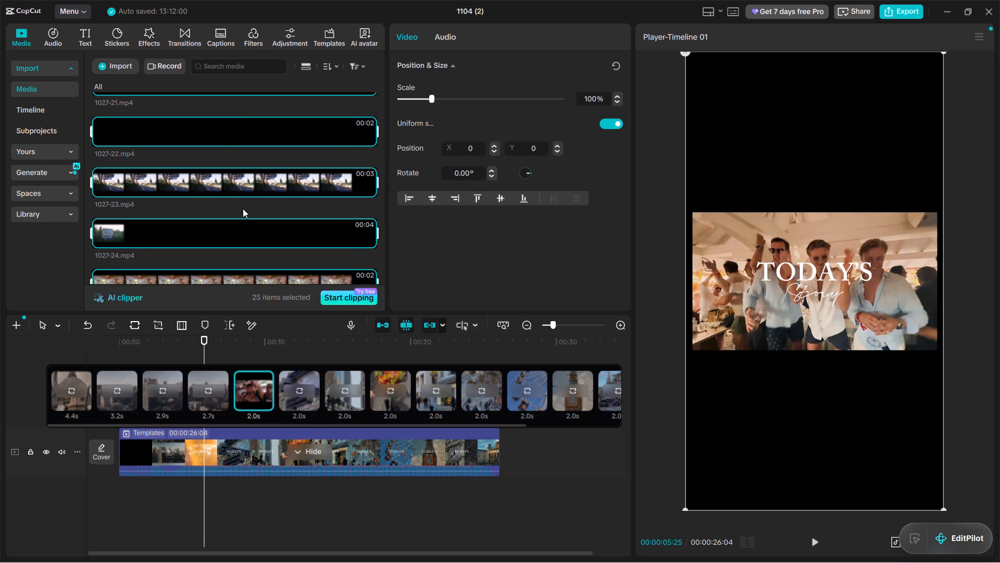
scroll(243, 208, "up", 3)
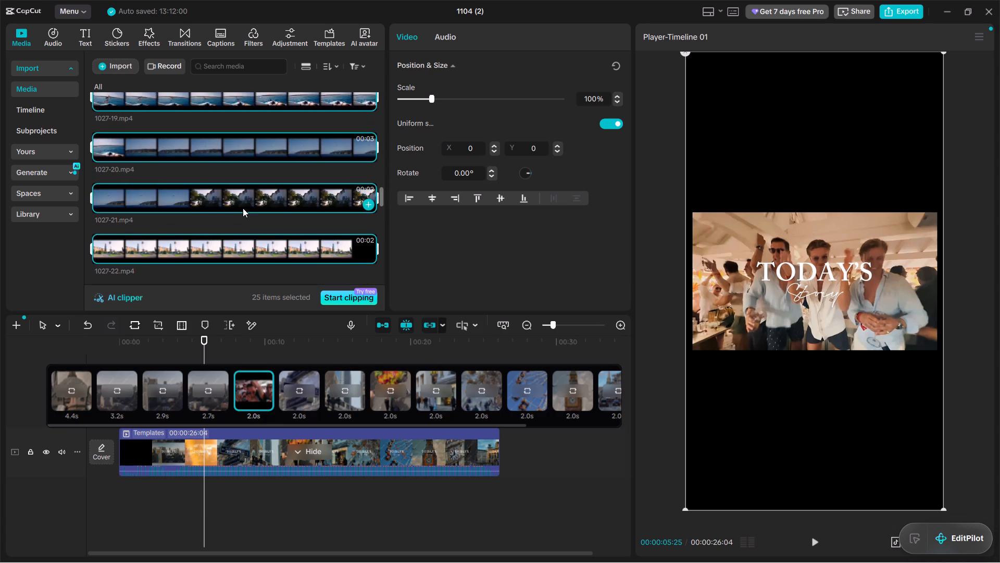
scroll(243, 208, "down", 4)
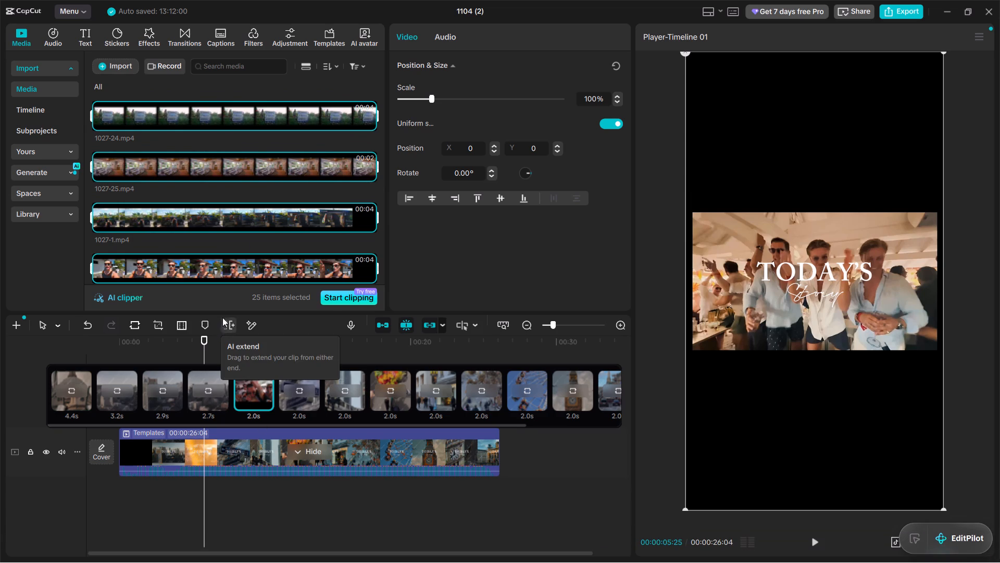
Fill the template's sample slots from the second one (3.2s) onward with the 25 selected clips from the project media.
scroll(232, 275, "down", 1)
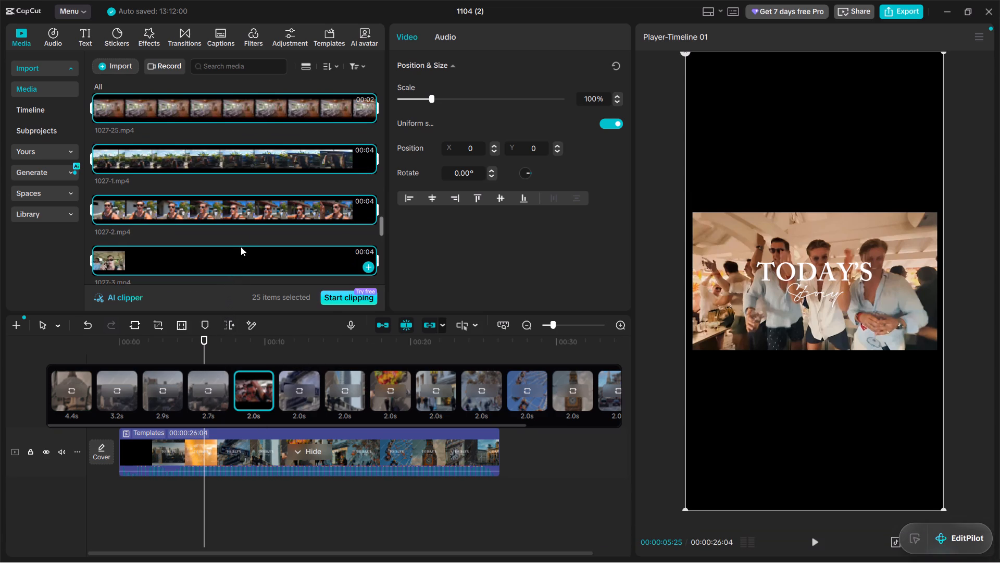
left_click_drag(226, 214, 260, 234)
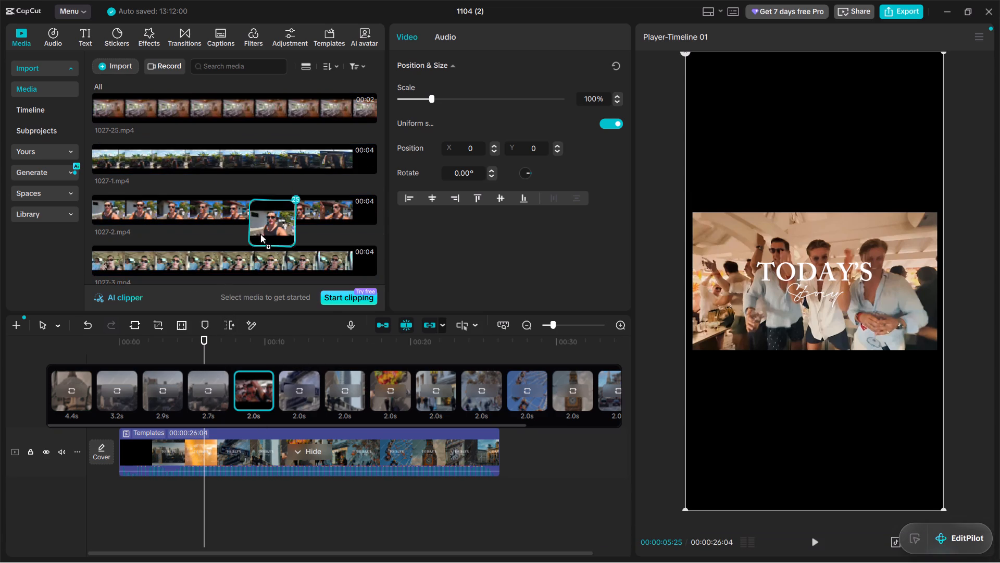
left_click_drag(260, 234, 181, 394)
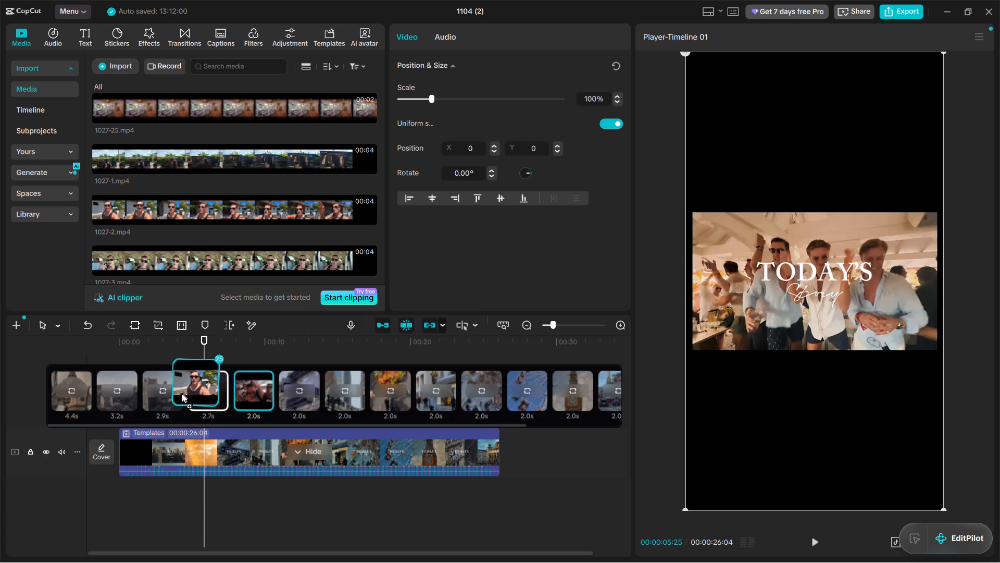
left_click_drag(181, 394, 115, 400)
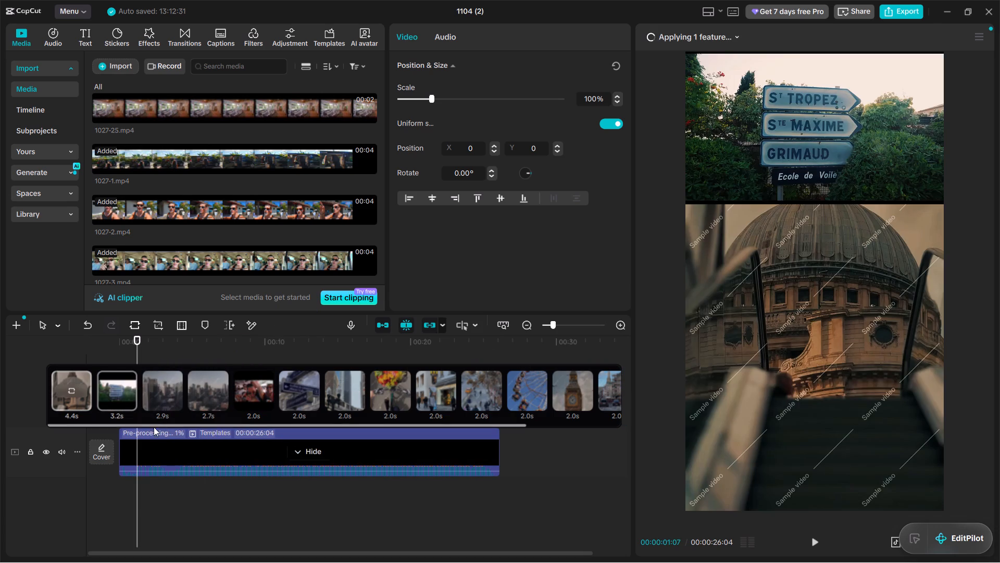
Replace the clip in the template's second slot (3.2s) with 1027-2.mp4.
left_click_drag(136, 349, 129, 350)
left_click_drag(214, 207, 231, 248)
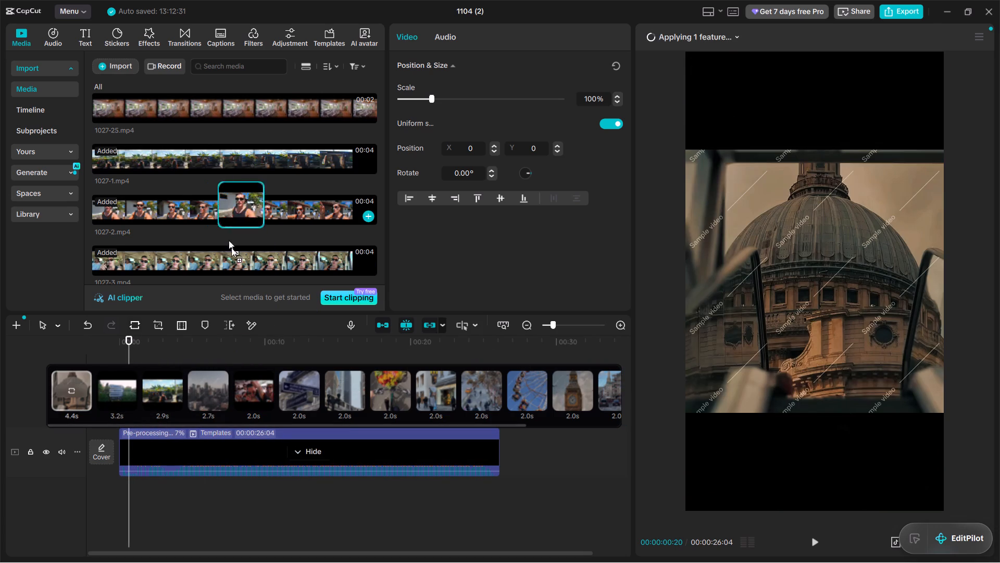
left_click_drag(231, 248, 110, 397)
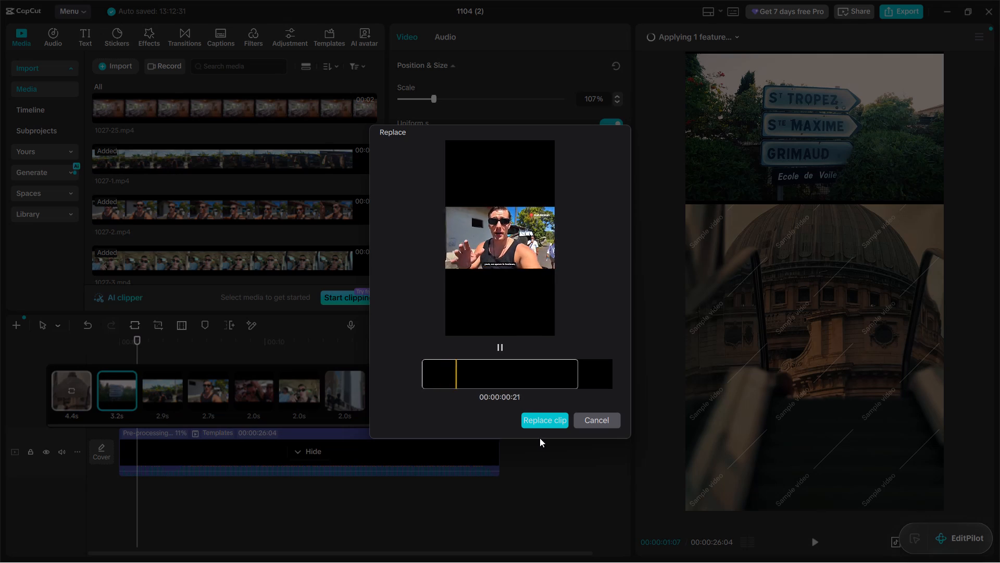
left_click(539, 420)
Play back and scrub the opening three-part split-screen section several times to check how the second, third and fourth clips look together.
left_click_drag(132, 348, 60, 358)
key("space")
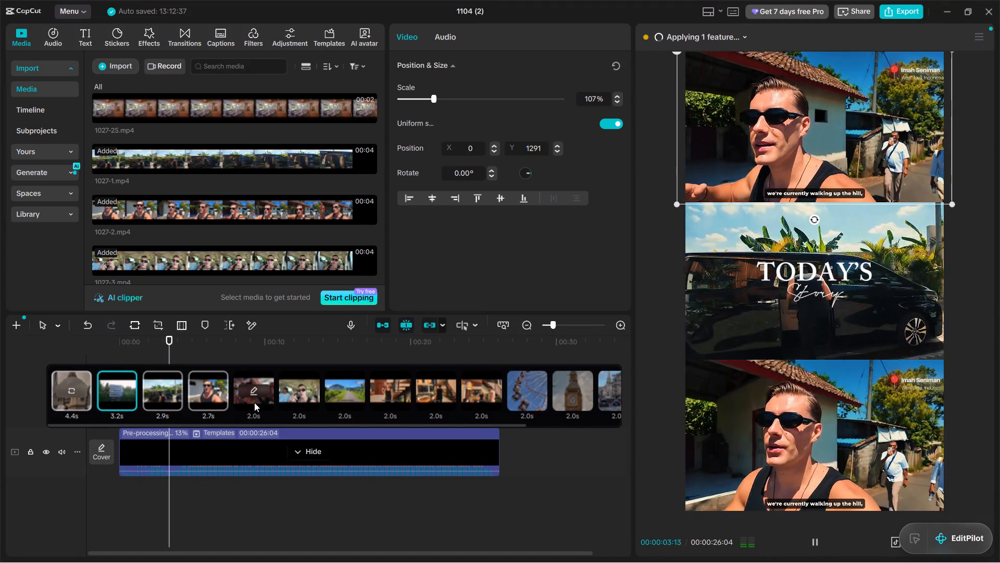
key("space")
left_click_drag(188, 344, 162, 347)
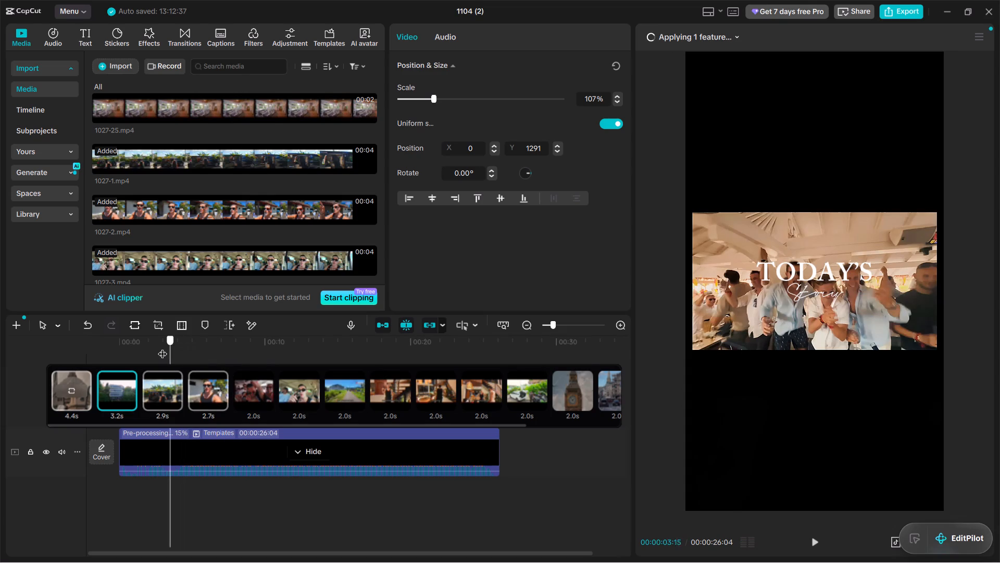
left_click_drag(162, 347, 158, 350)
left_click(162, 391)
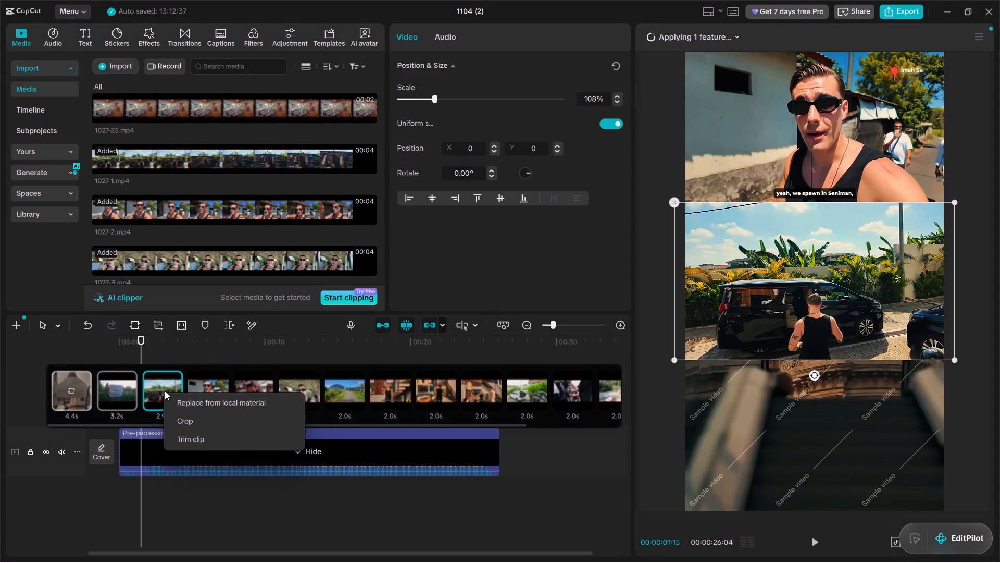
left_click(325, 524)
key("space")
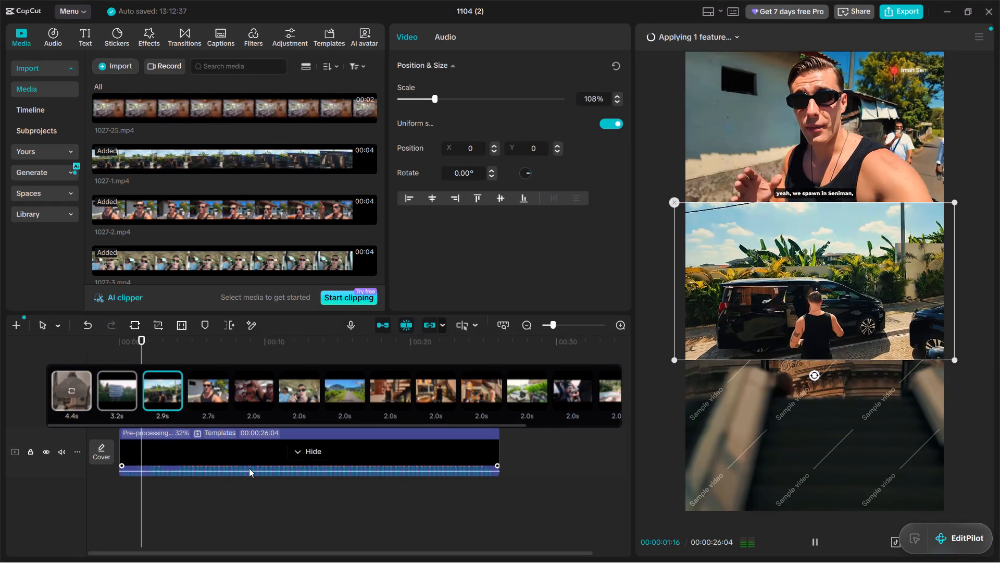
key("space")
left_click_drag(149, 344, 108, 351)
key("space")
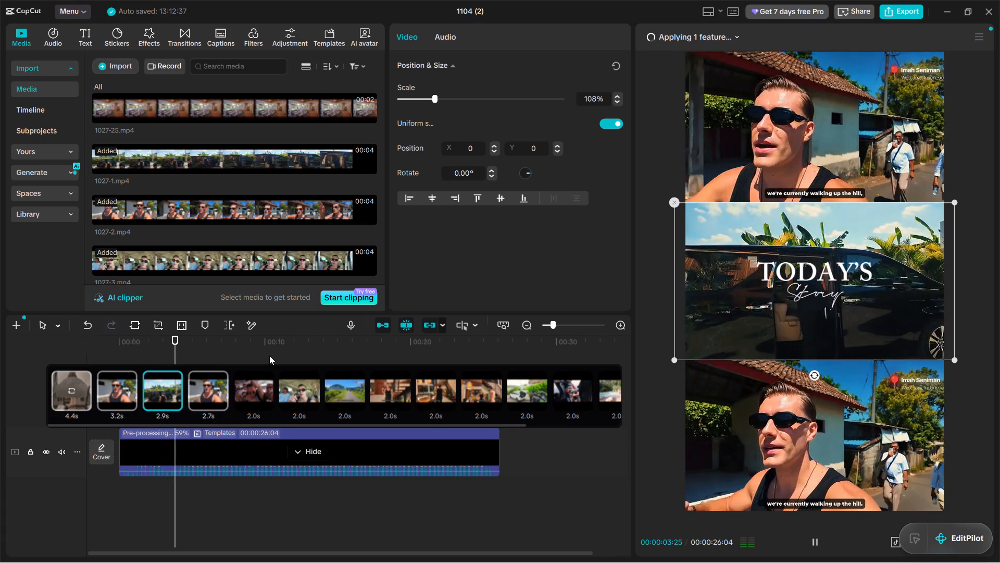
key("space")
left_click_drag(172, 339, 153, 344)
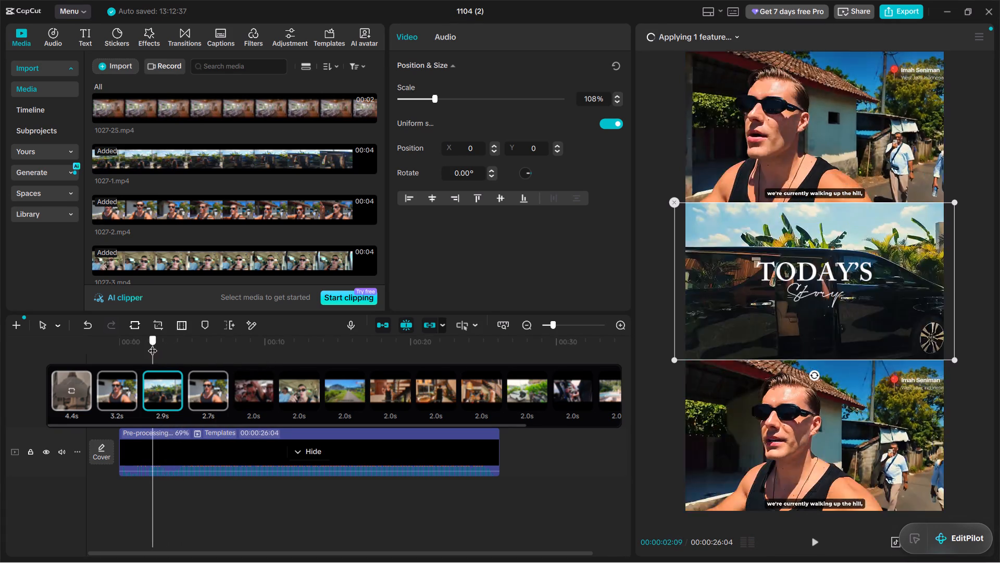
left_click_drag(153, 344, 157, 348)
Replace the clip in the template's fourth slot (2.7s) with 1027-3.mp4.
scroll(183, 235, "down", 3)
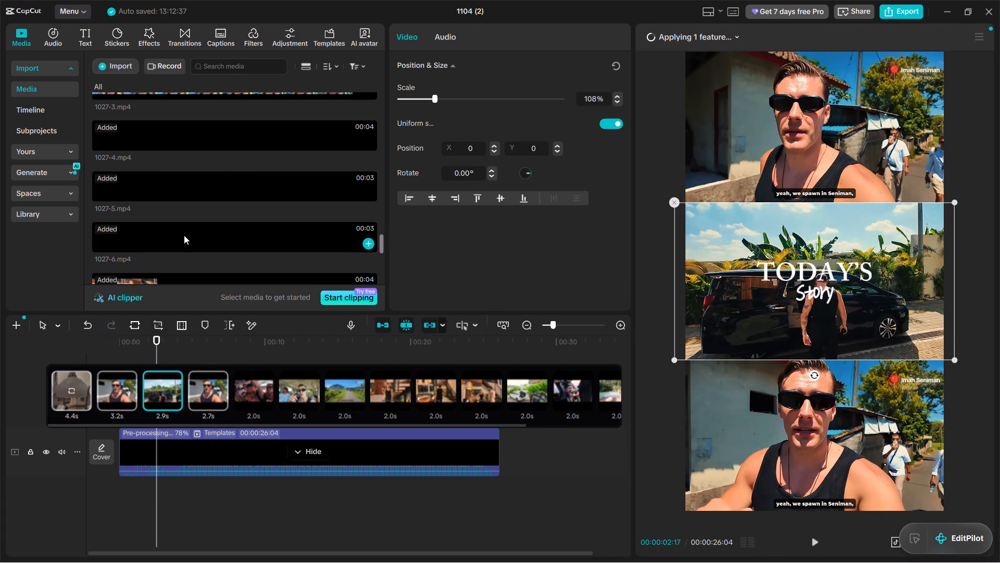
scroll(199, 216, "up", 1)
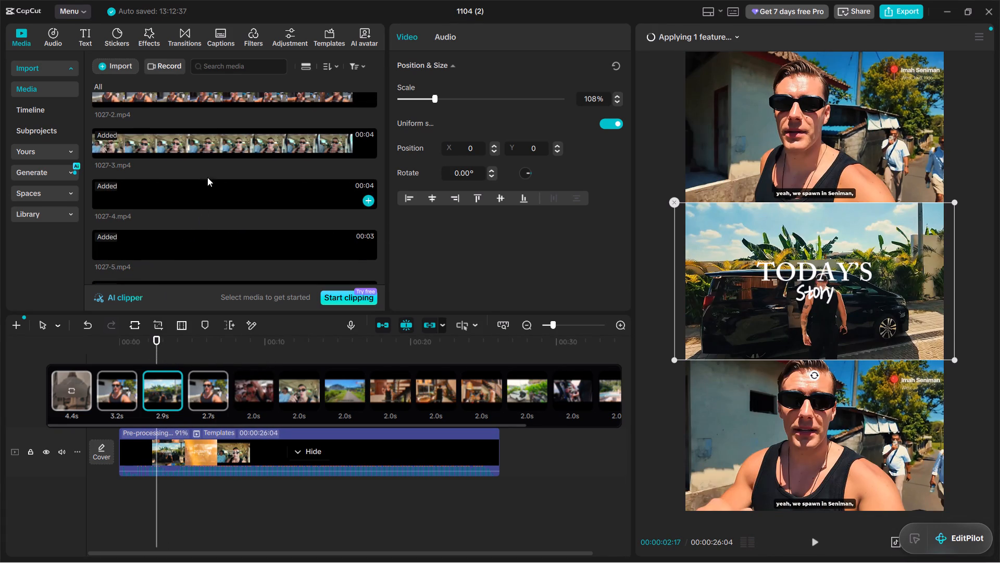
left_click_drag(218, 145, 200, 382)
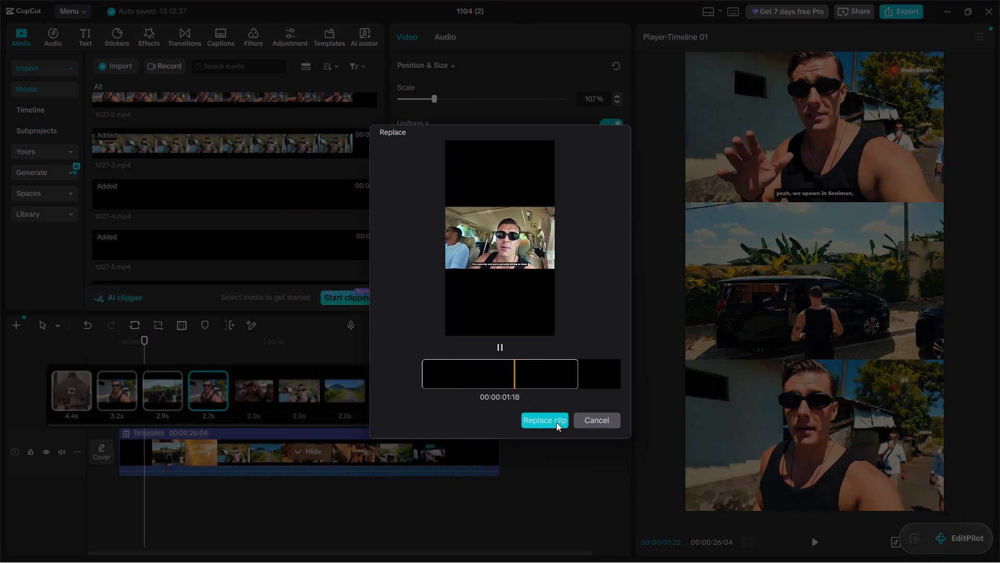
left_click(559, 422)
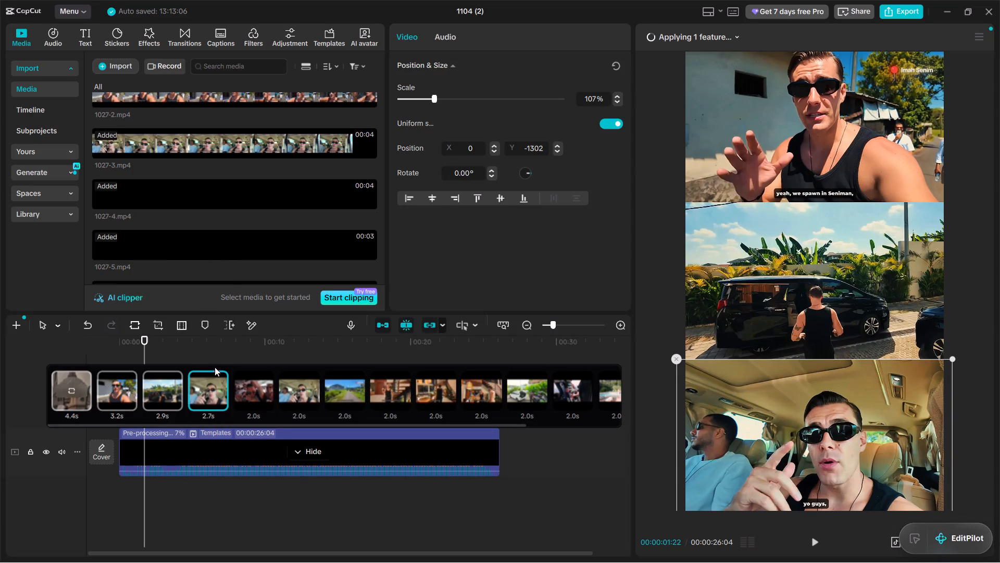
Play back the video from its start to near its end, and replay the middle section, to review the filled slots.
key("space")
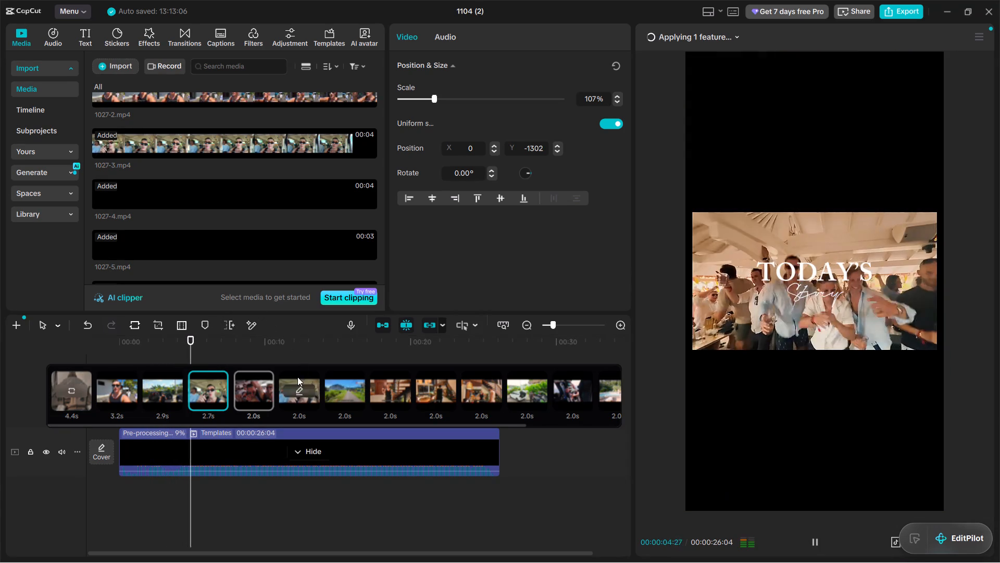
key("space")
left_click_drag(180, 346, 37, 365)
key("space")
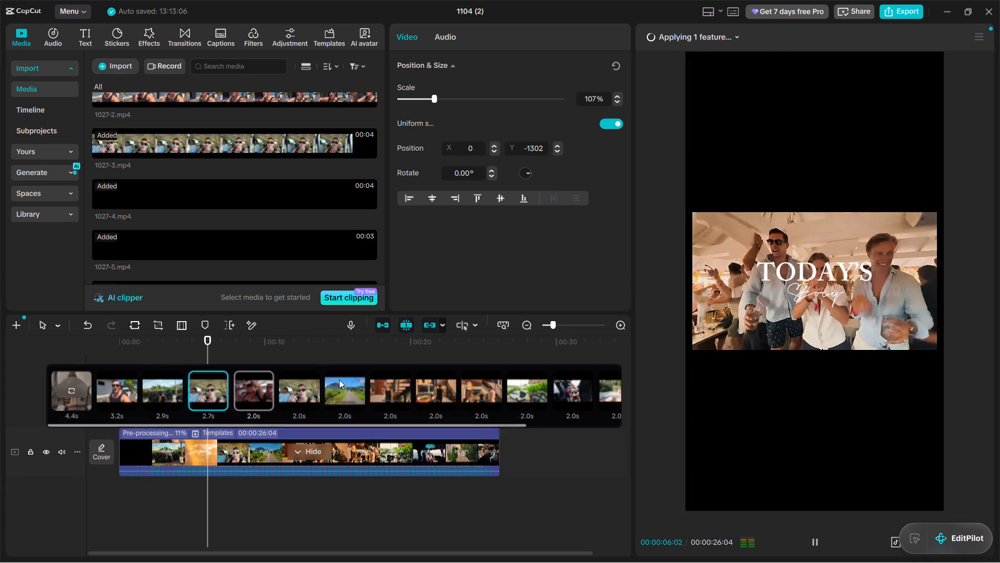
key("space")
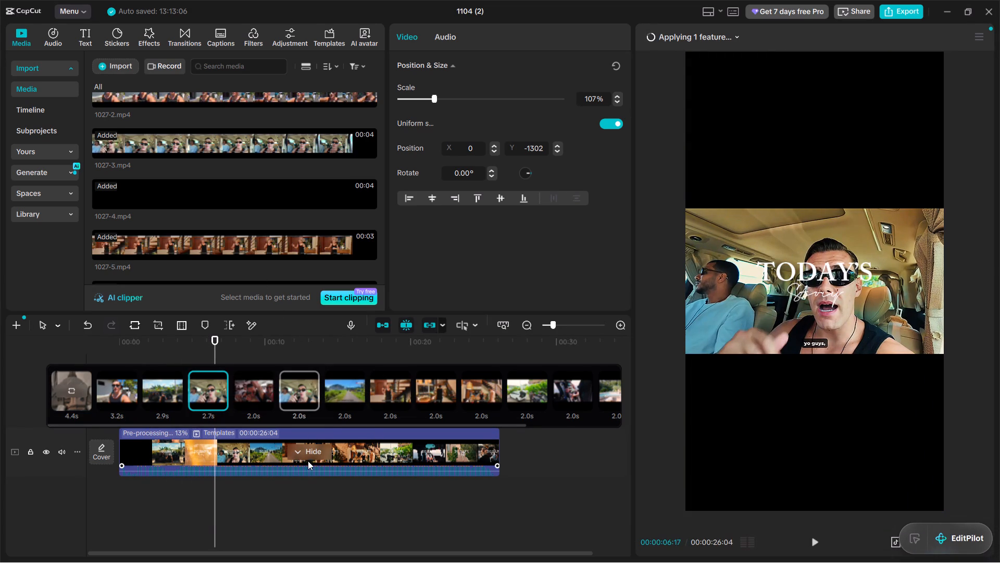
key("space")
key("space")
key("space")
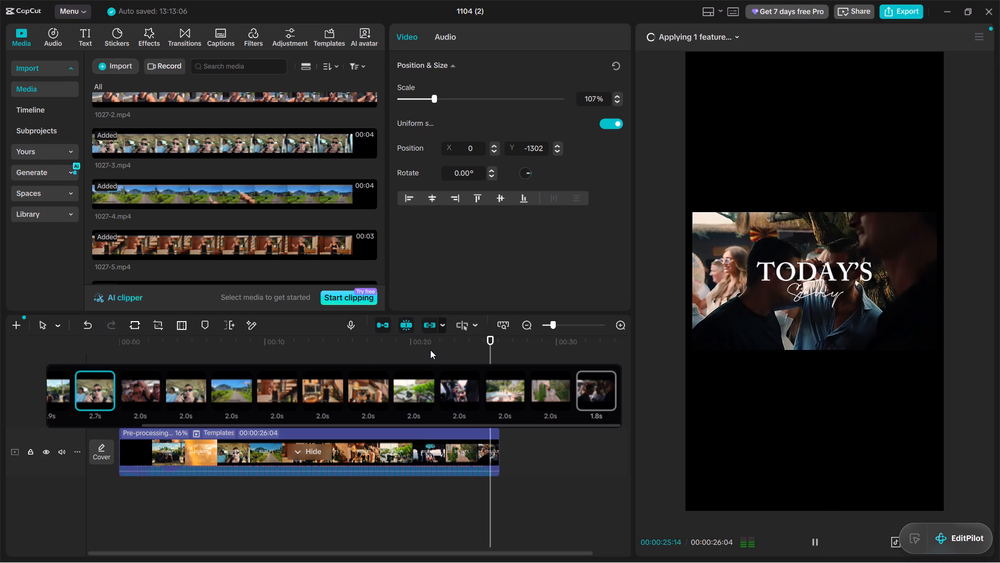
key("space")
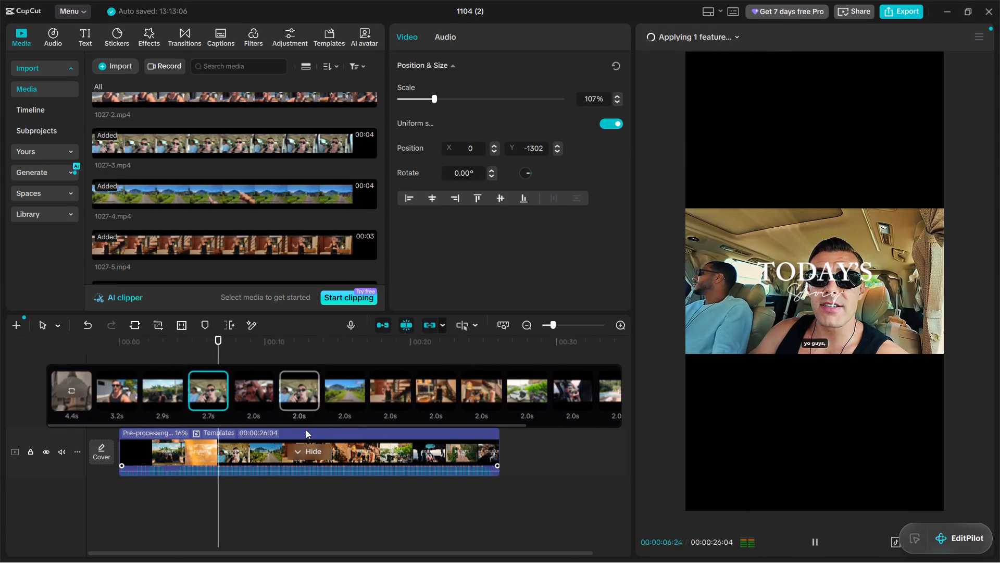
key("space")
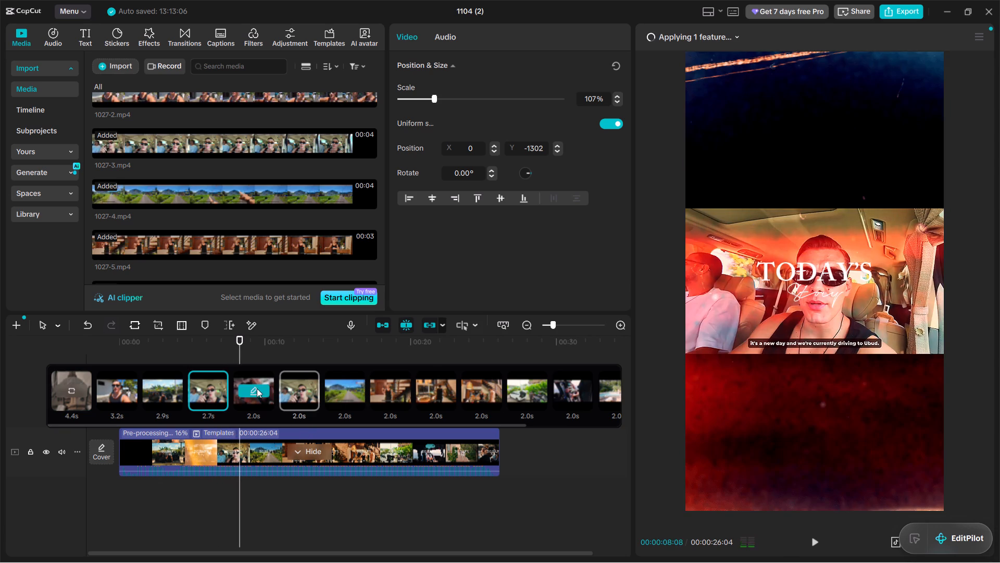
key("space")
key("space")
Switch to File Explorer, look through the 1027 folder, and go back up to the clips folder to check for other footage.
key("alt+Tab")
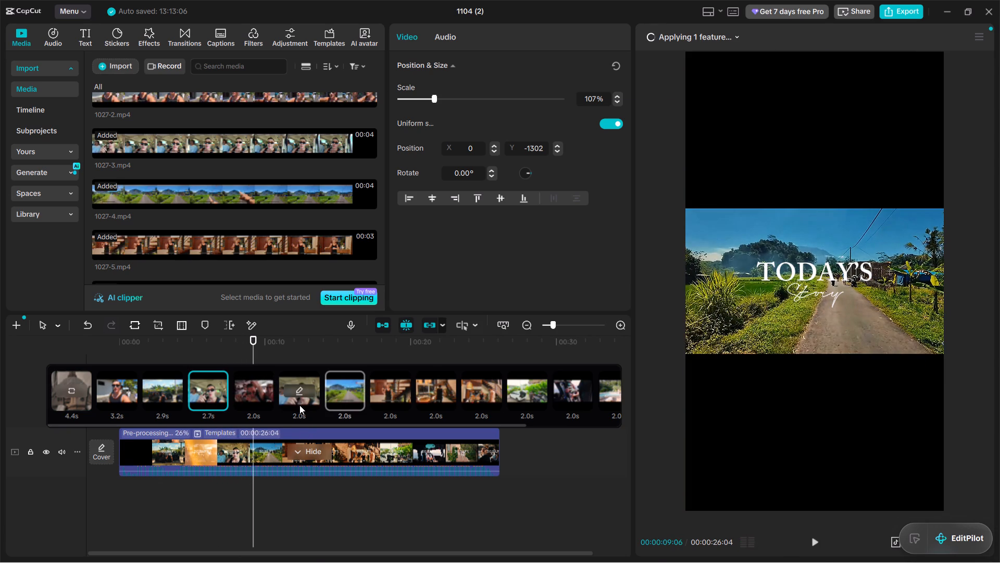
key("alt+Tab")
key("alt+Tab")
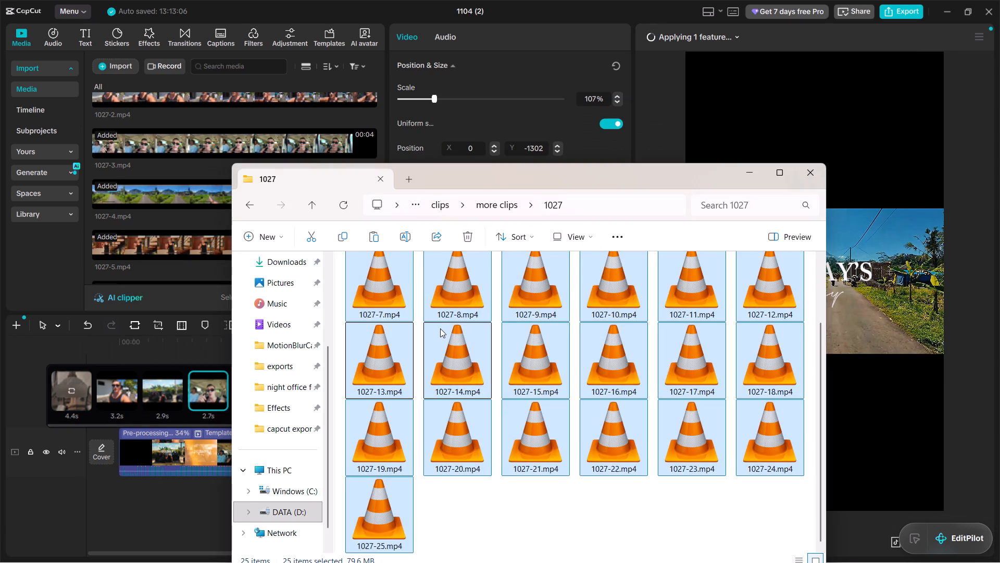
scroll(440, 328, "up", 6)
scroll(445, 336, "down", 8)
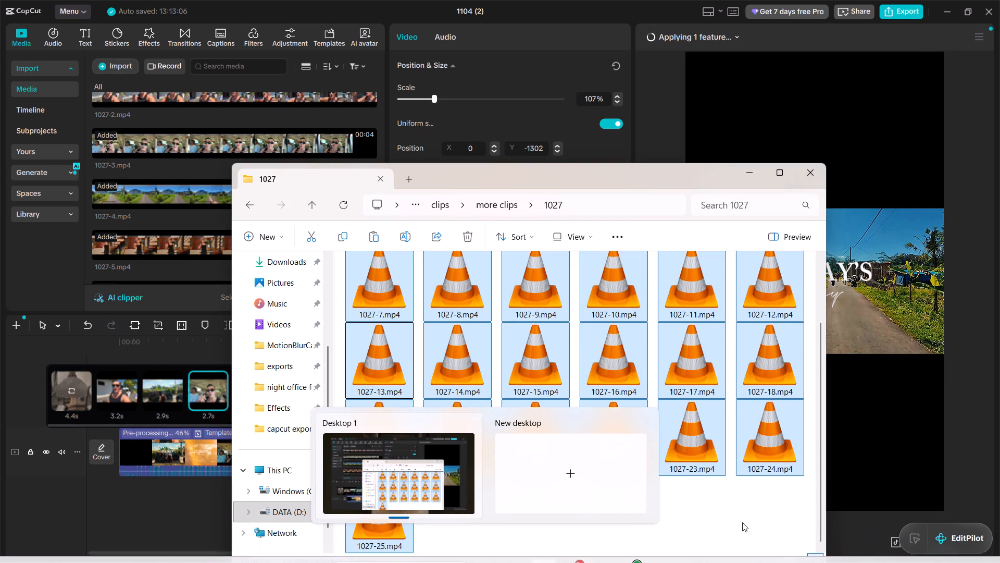
left_click(742, 522)
left_click(522, 507)
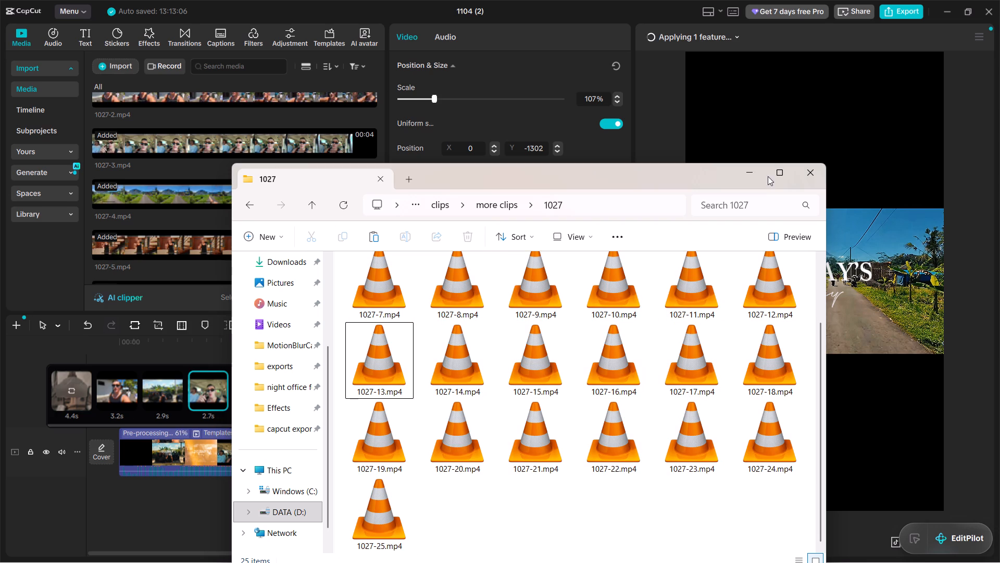
left_click(753, 171)
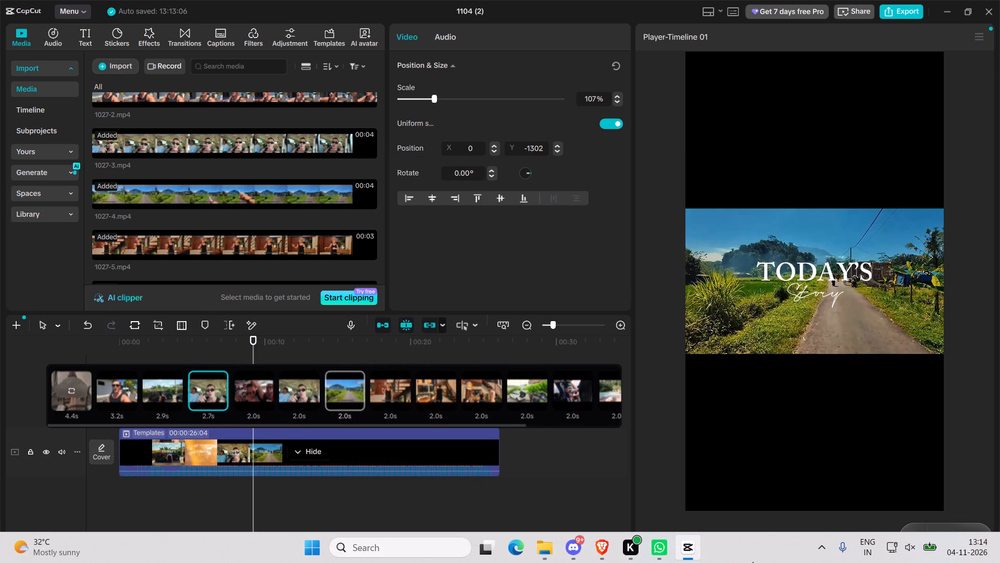
left_click(546, 547)
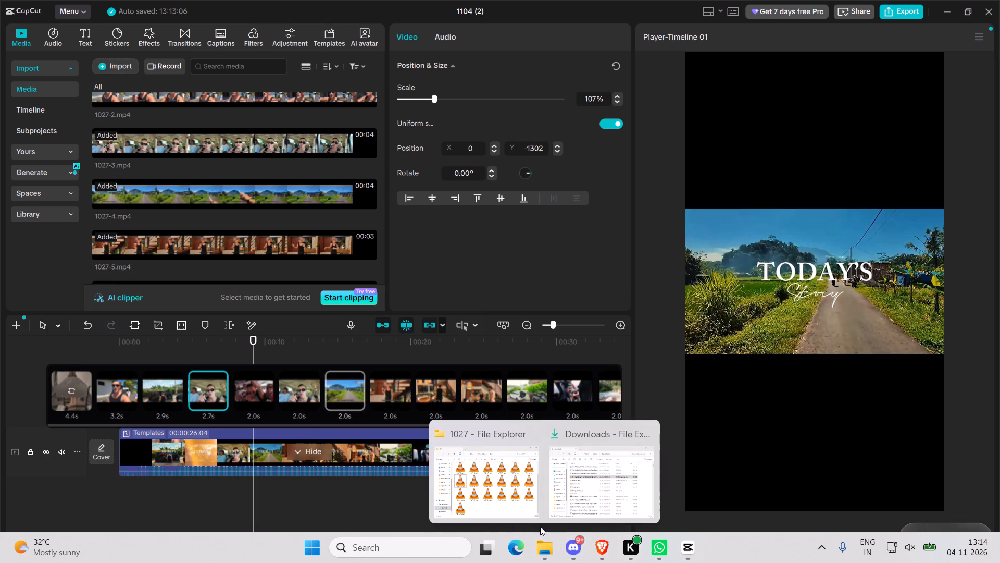
left_click(527, 497)
left_click(245, 202)
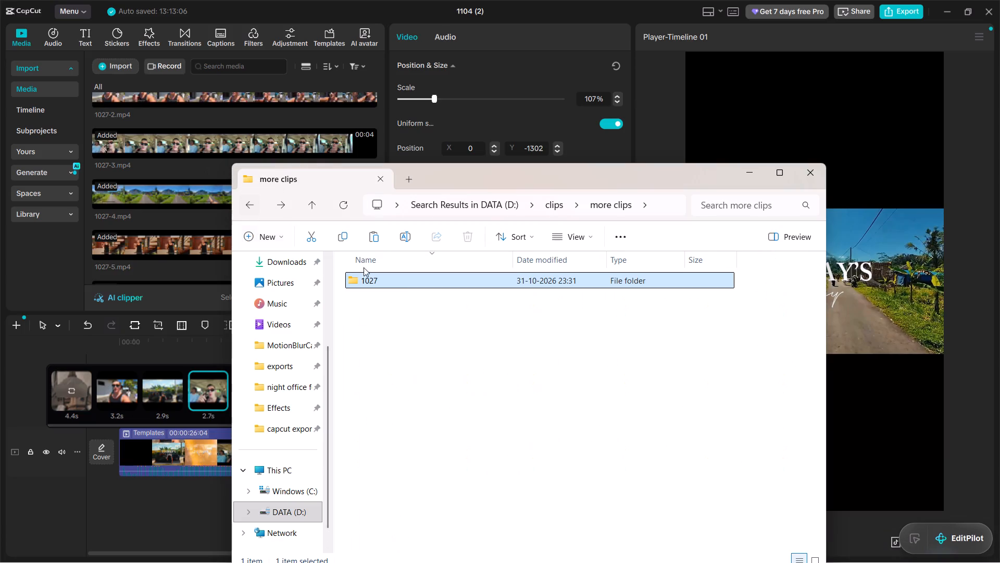
left_click(241, 204)
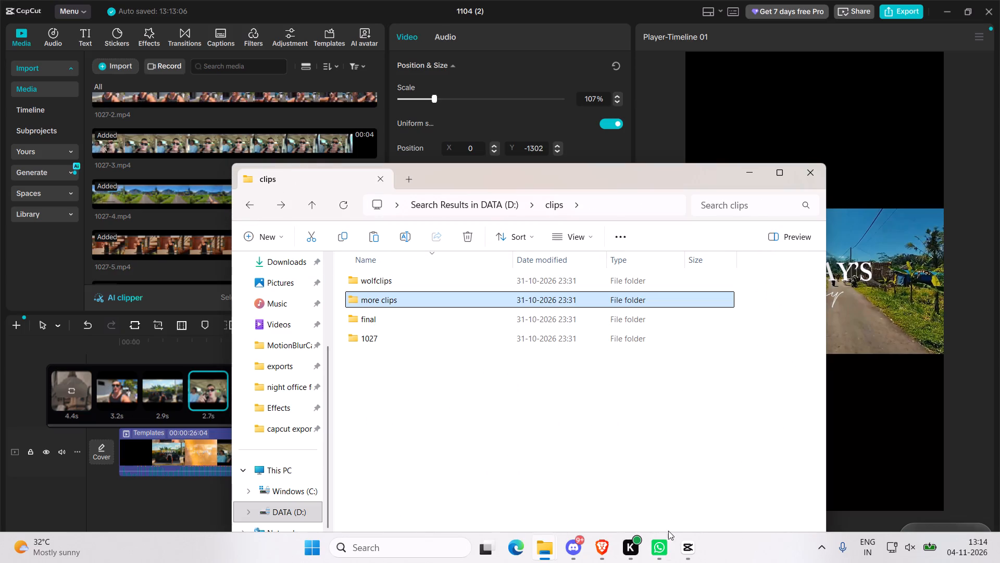
Switch to Brave and look through the download history for footage, previewing the October 28 .mov file, then return to CapCut.
left_click(606, 541)
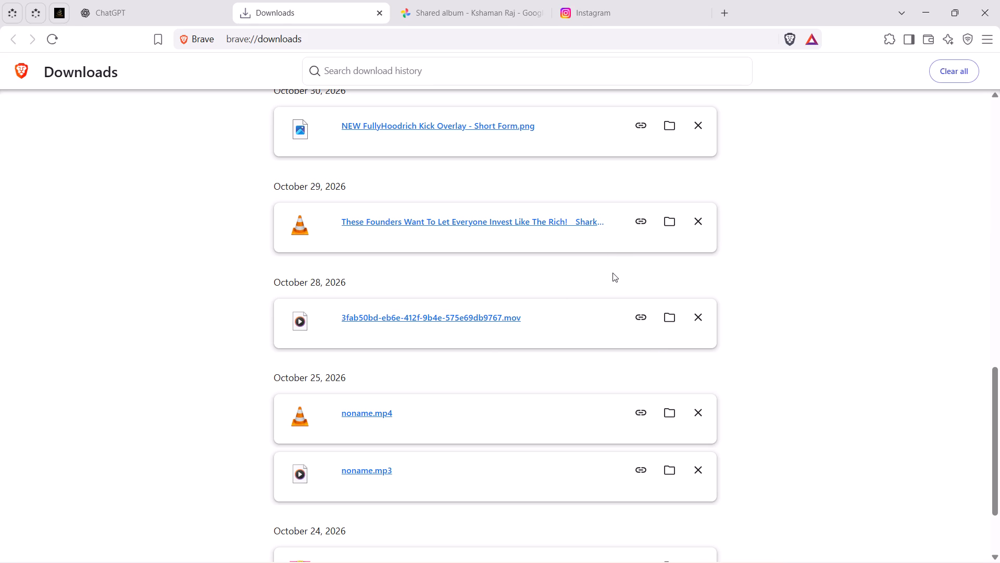
left_click(513, 320)
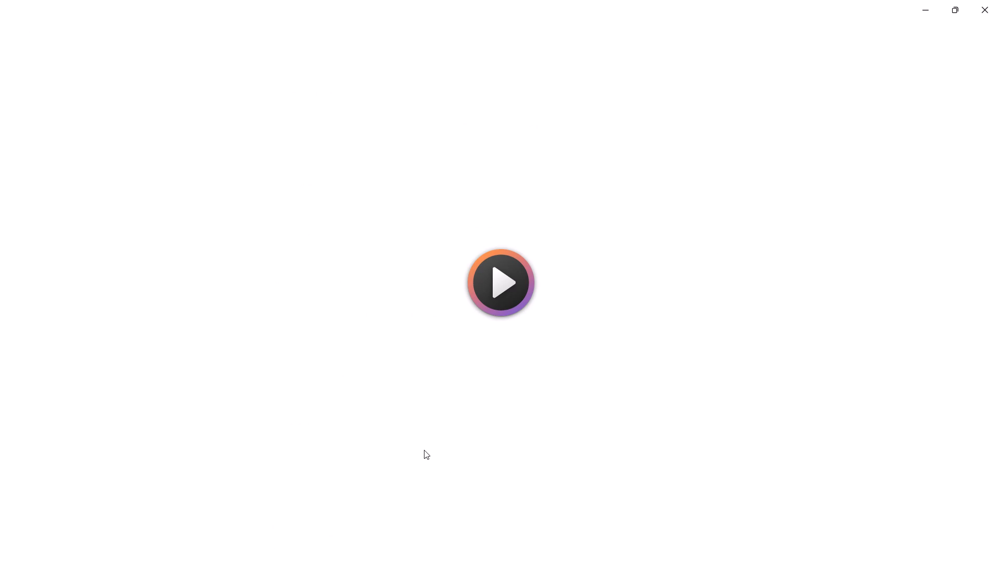
left_click(999, 0)
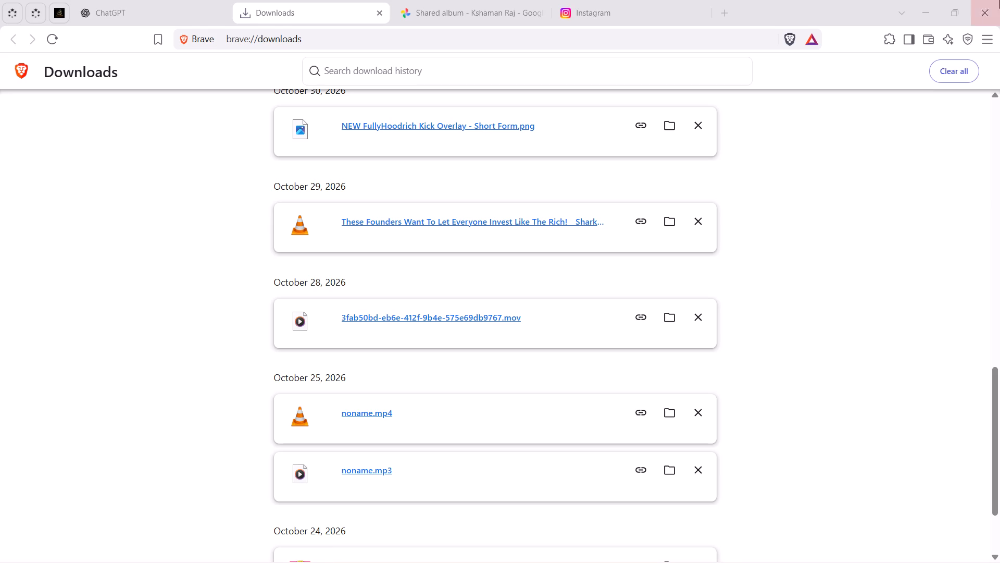
scroll(383, 406, "up", 3)
scroll(383, 406, "down", 4)
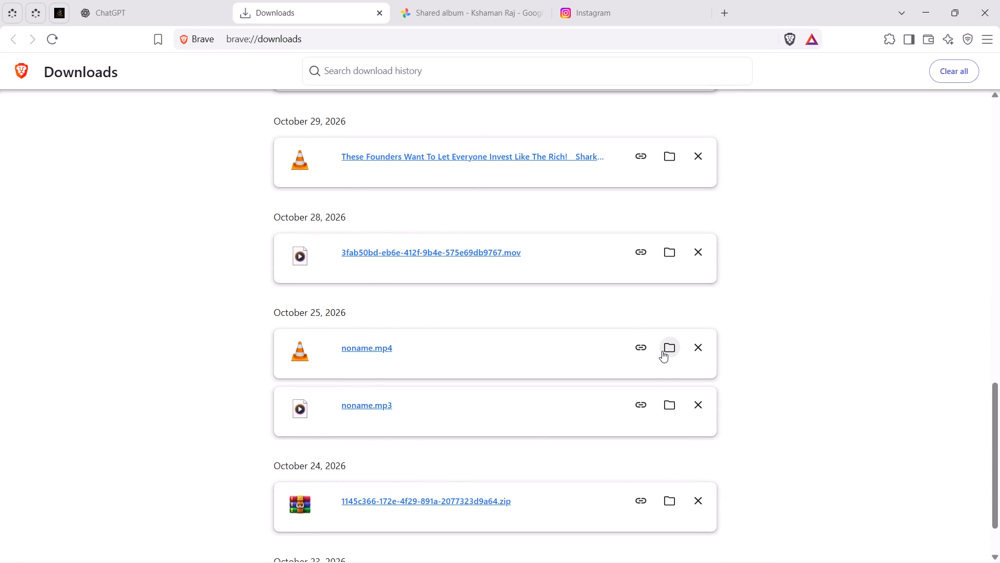
left_click(921, 9)
left_click(759, 170)
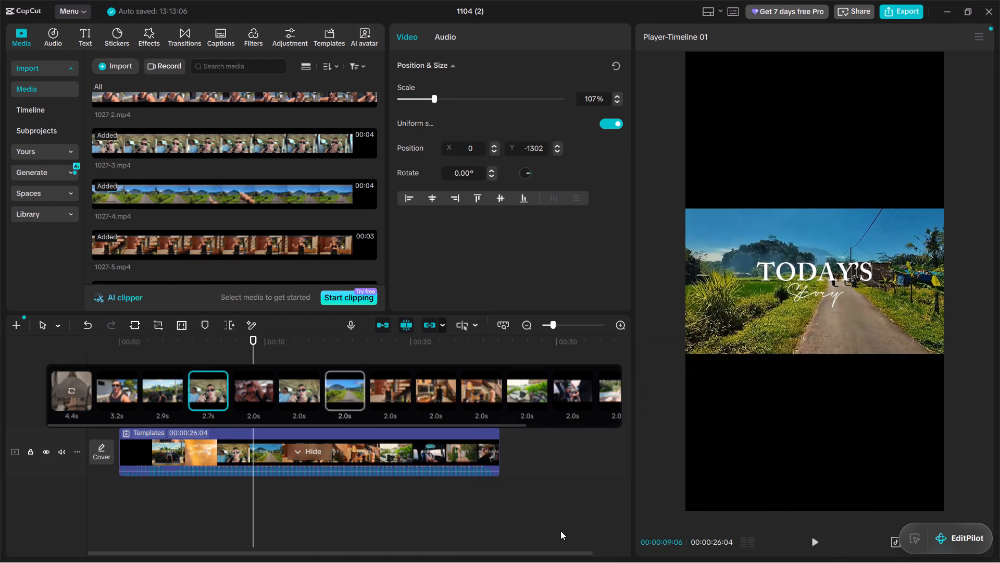
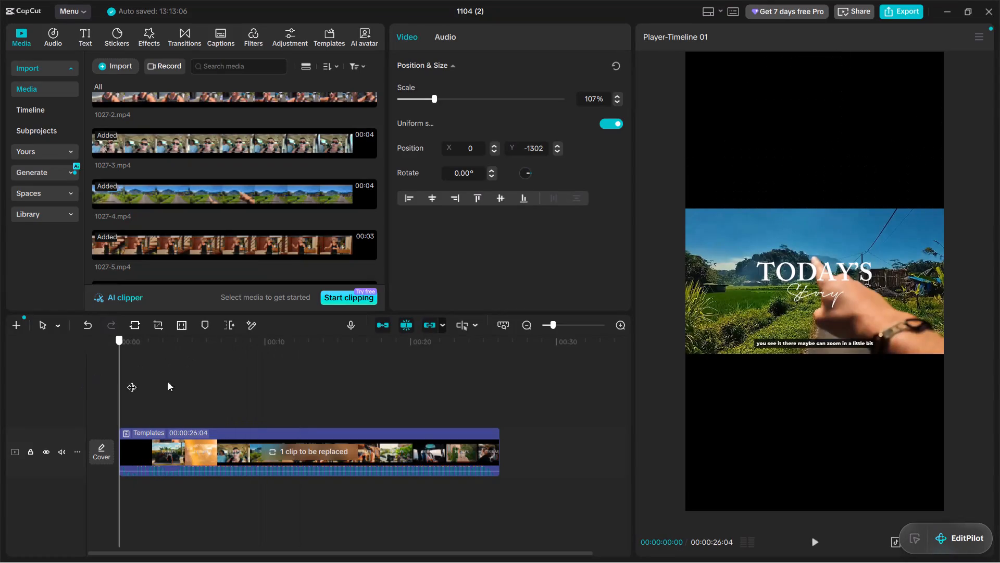
Play back the video's middle section and scrub through its first four seconds to review the opening slots.
left_click(321, 511)
key("space")
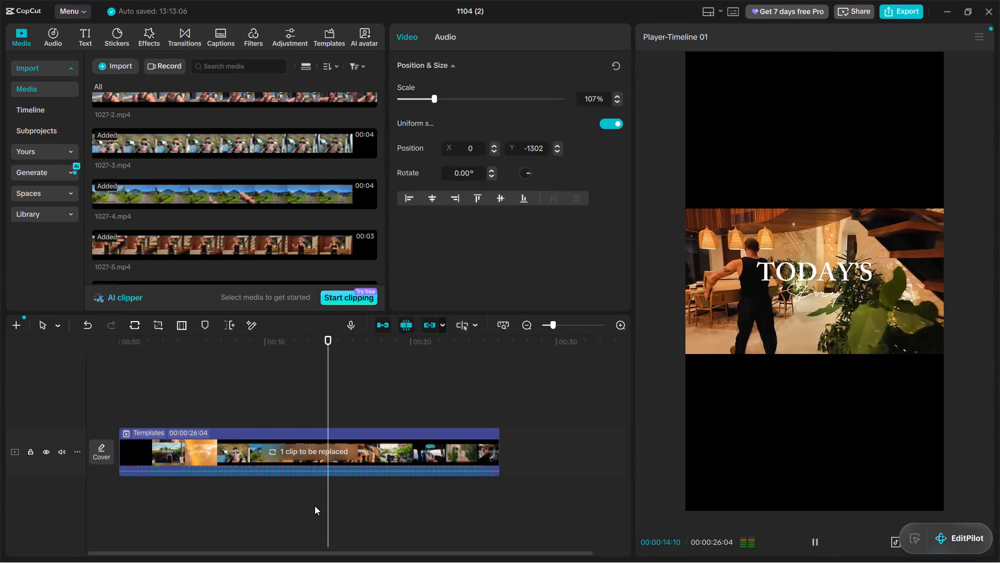
key("space")
left_click_drag(134, 361, 57, 363)
left_click_drag(137, 344, 103, 348)
key("space")
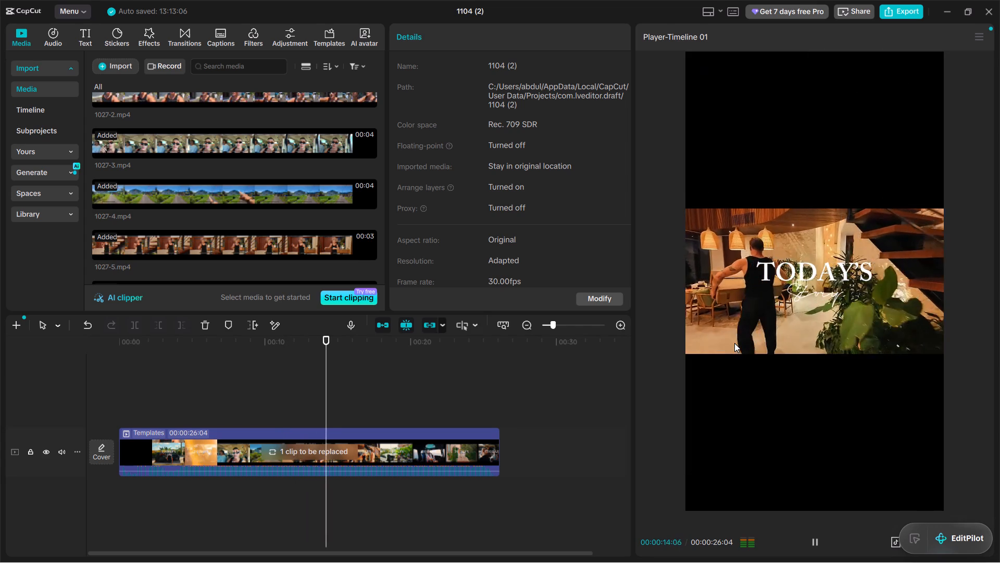
key("space")
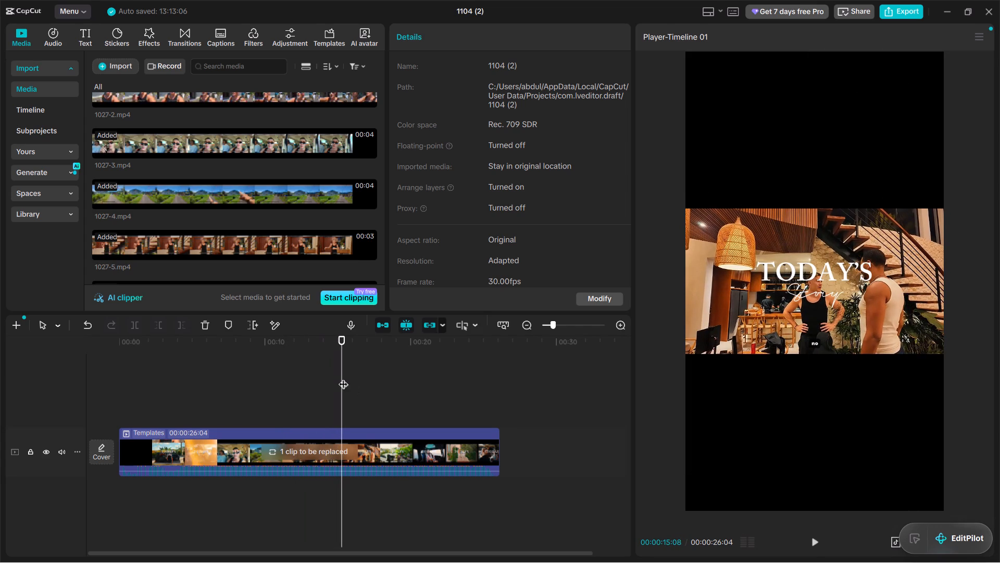
left_click_drag(274, 345, 0, 393)
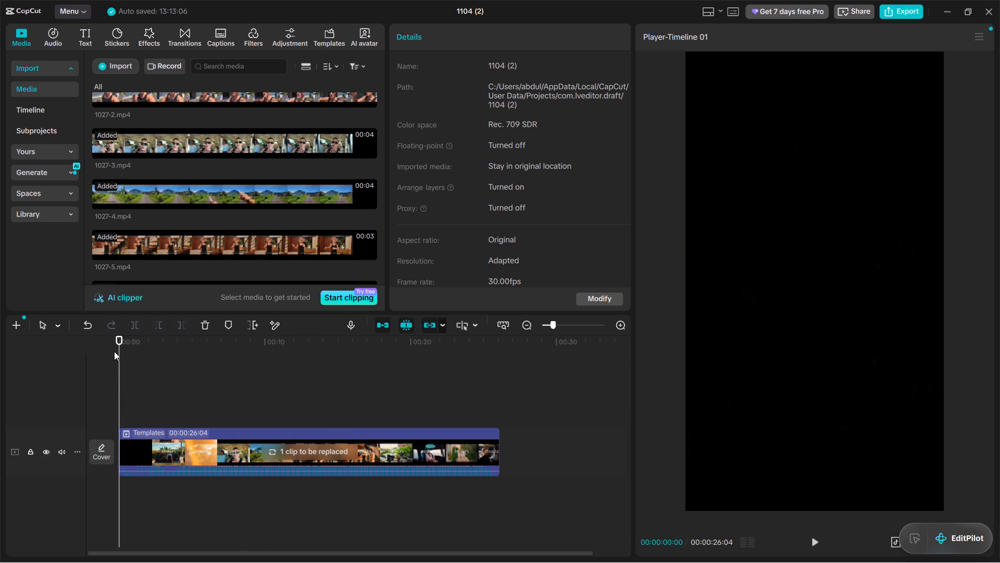
left_click_drag(121, 340, 127, 340)
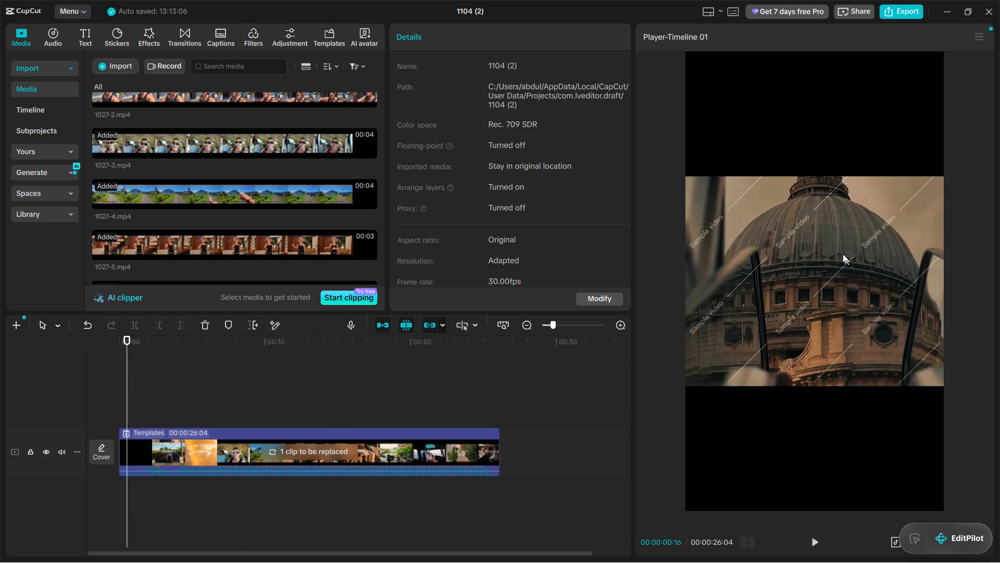
left_click_drag(144, 342, 164, 345)
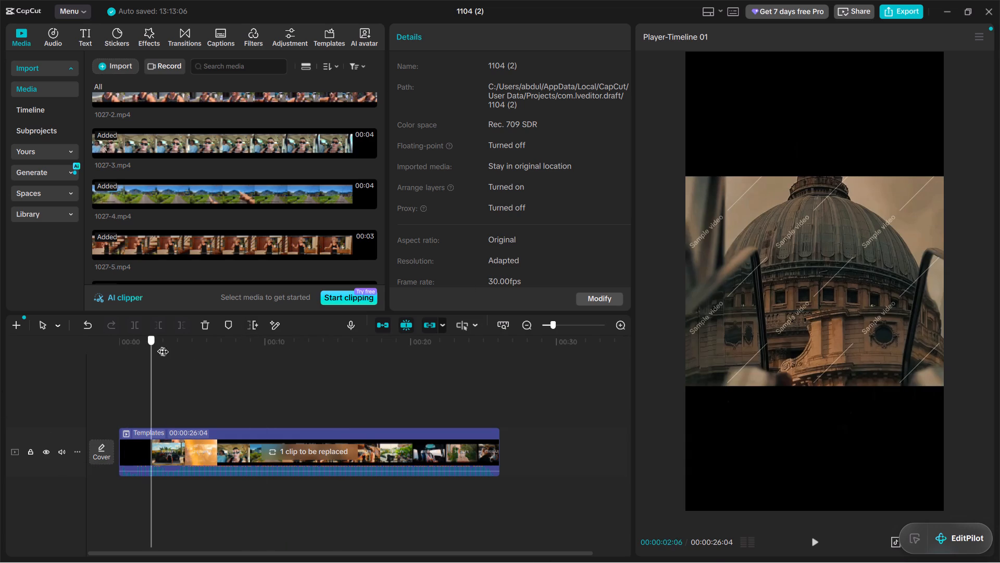
left_click_drag(164, 345, 178, 349)
Look through the imported media clips for footage that could fill the opening slot.
scroll(231, 168, "down", 6)
scroll(231, 168, "up", 7)
scroll(232, 168, "down", 6)
scroll(232, 168, "up", 18)
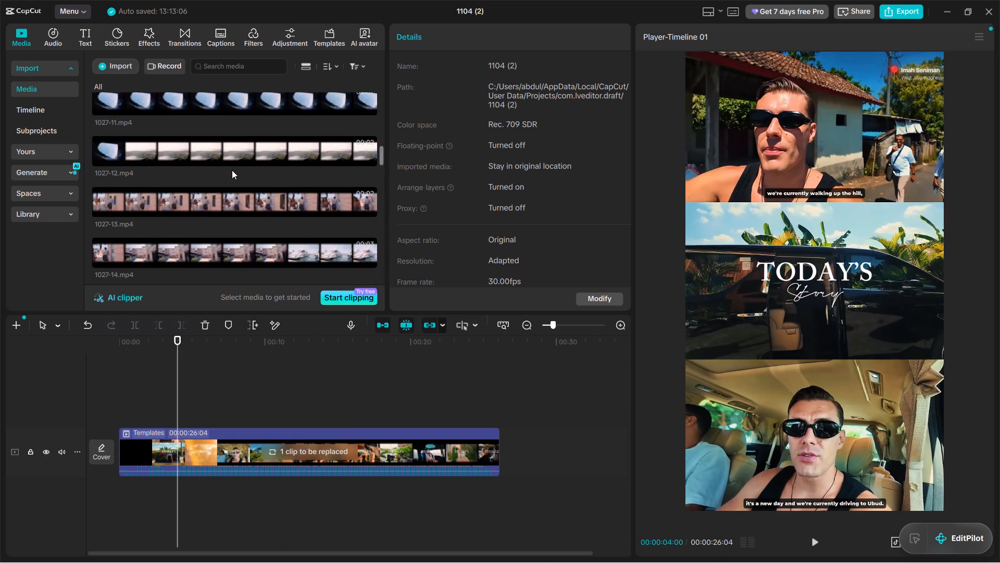
scroll(232, 170, "up", 8)
scroll(232, 170, "down", 4)
scroll(232, 170, "up", 9)
scroll(235, 173, "down", 4)
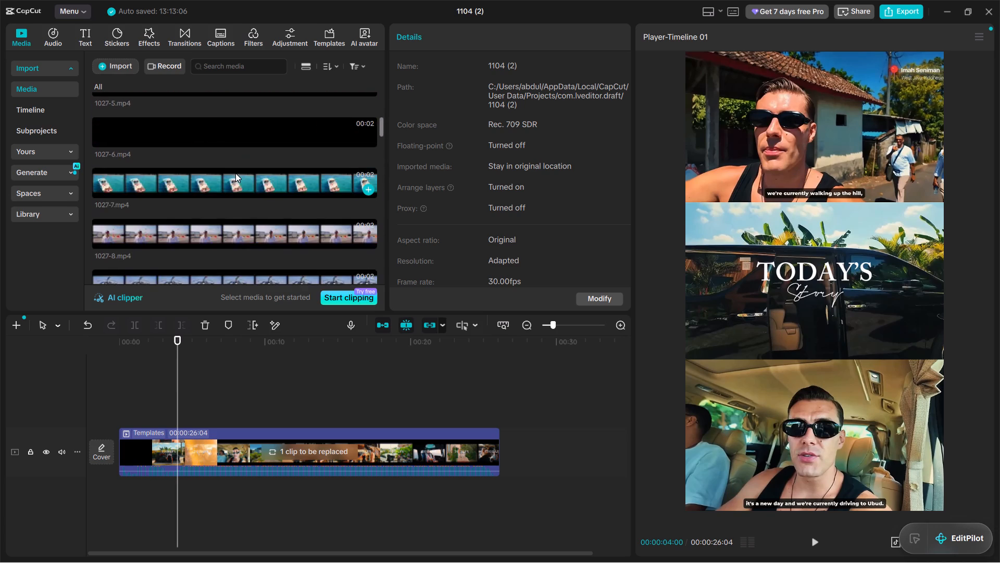
scroll(235, 173, "down", 7)
scroll(233, 174, "up", 15)
scroll(233, 174, "down", 6)
scroll(232, 174, "up", 7)
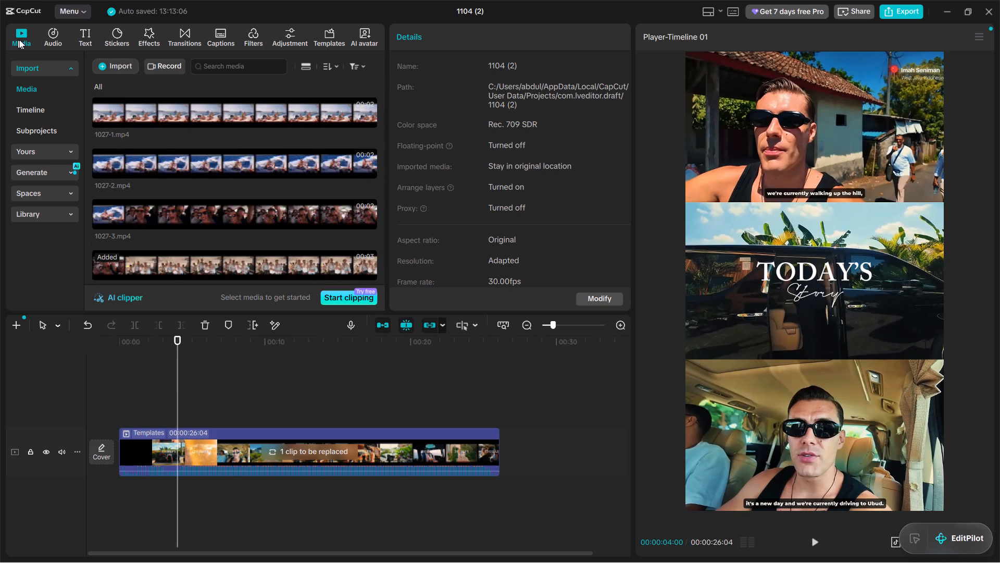
scroll(284, 289, "up", 7)
scroll(260, 231, "down", 19)
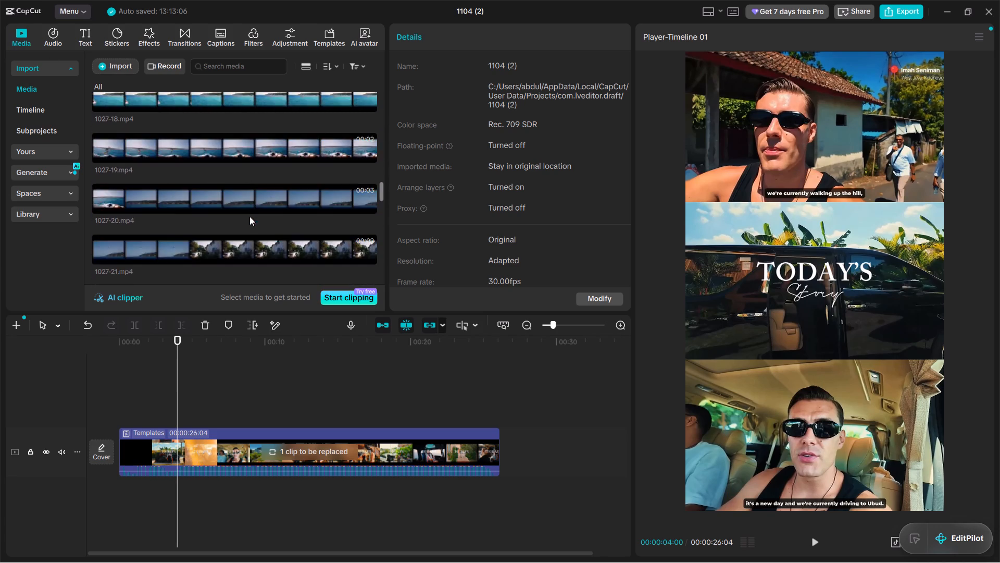
scroll(249, 216, "down", 17)
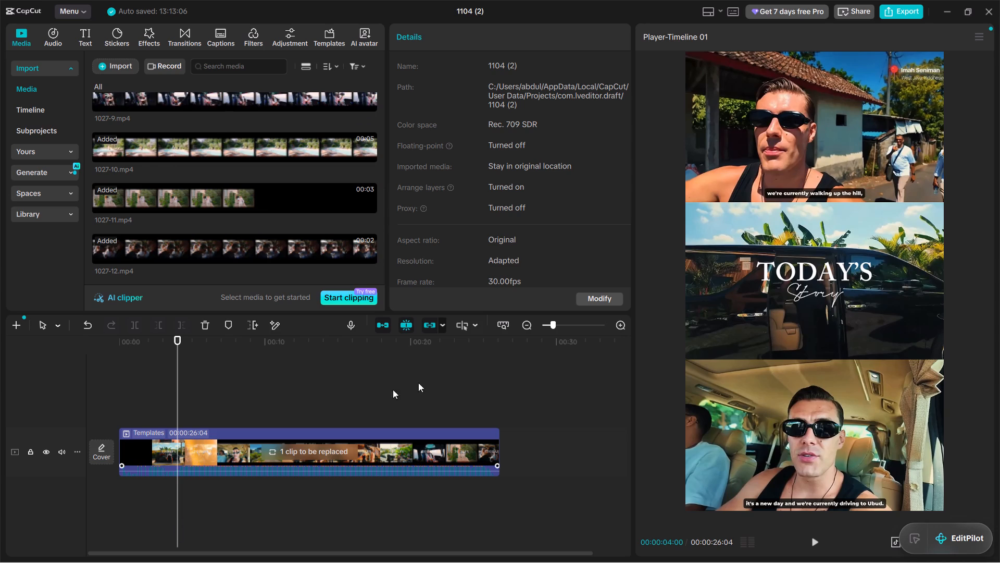
Recheck the opening slots, then import the 411 MB 5c34be3fe34ab91… MP4 from the Downloads folder into the project media.
left_click_drag(183, 346, 198, 354)
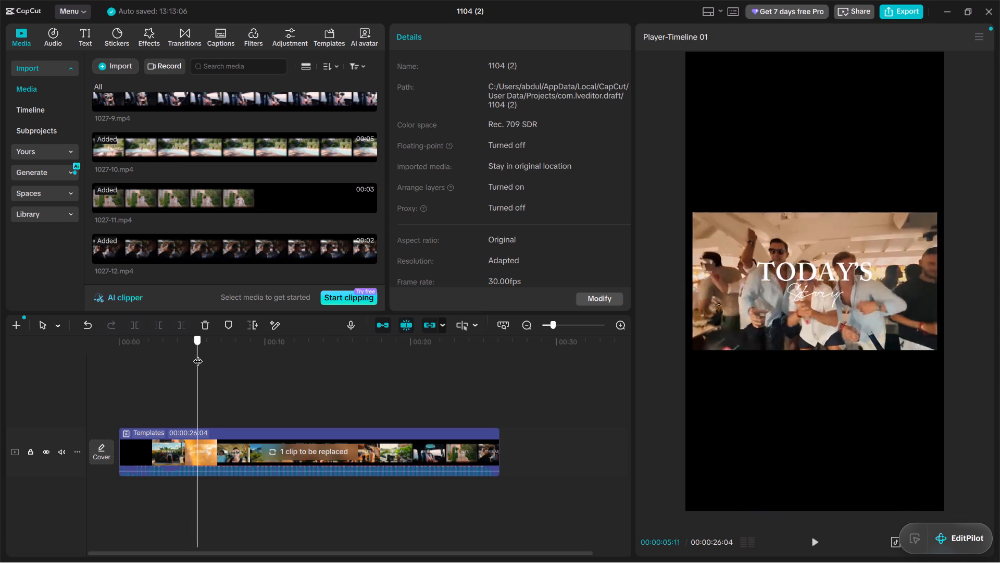
left_click_drag(198, 354, 35, 382)
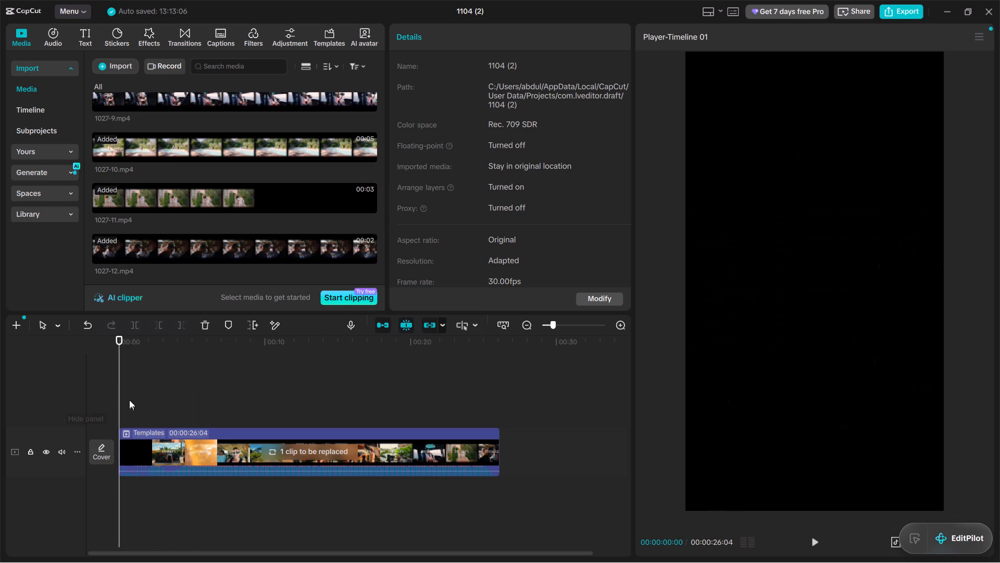
left_click_drag(124, 351, 132, 353)
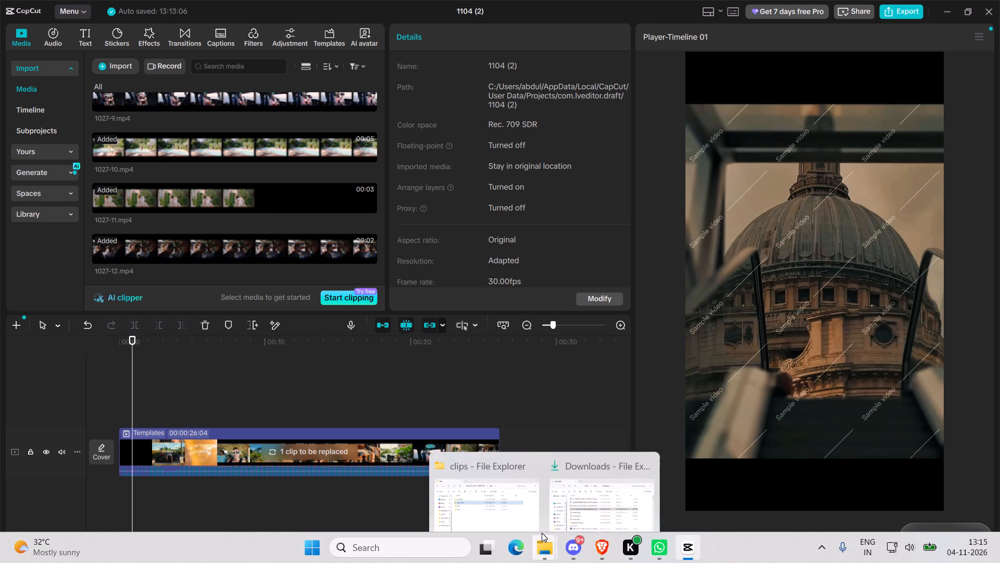
left_click(551, 482)
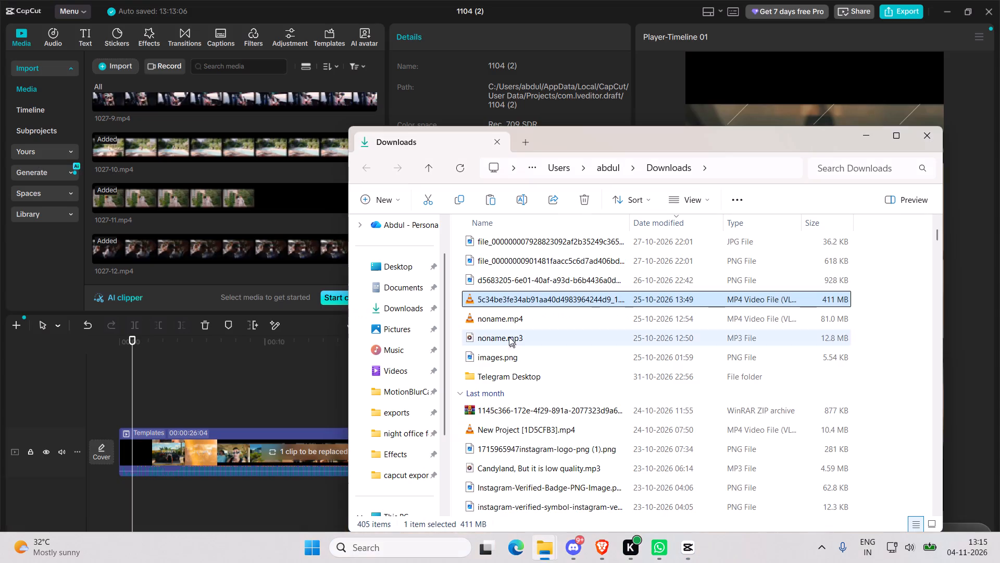
left_click_drag(494, 297, 161, 170)
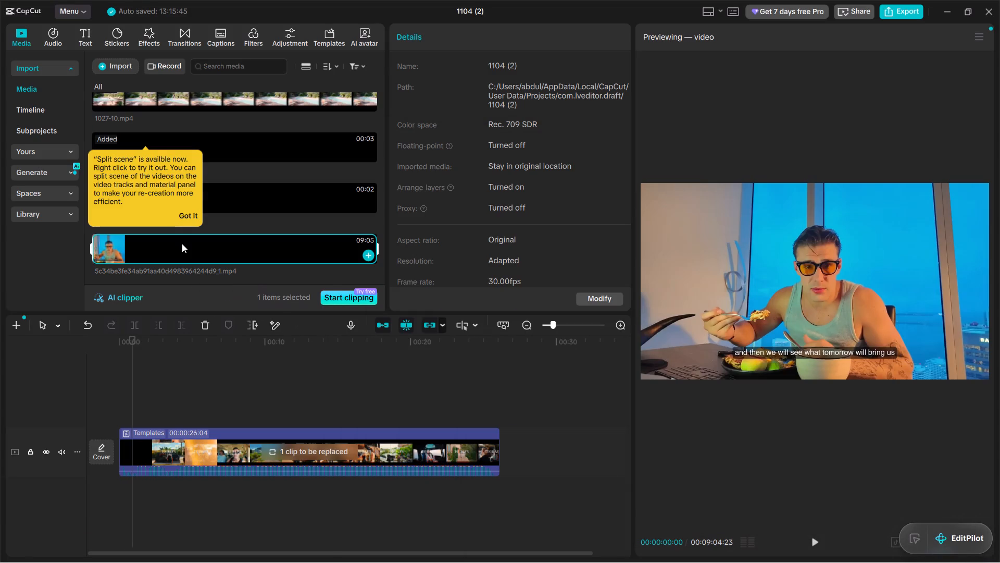
Show the template's clip slots and replace the sample video in the first slot (4.4s) with the newly imported 5c34be3fe34ab91… MP4.
left_click(297, 450)
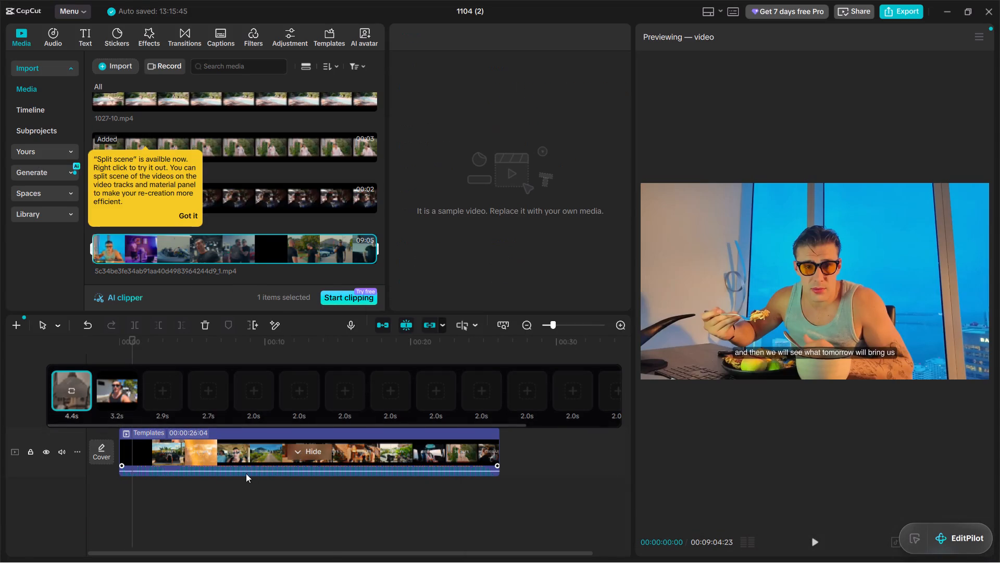
key("space")
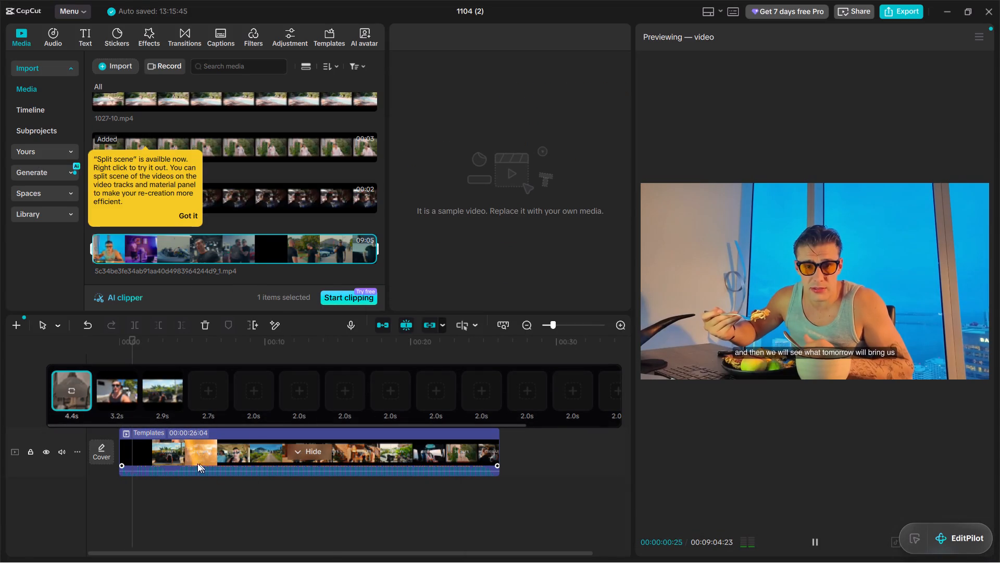
key("space")
left_click_drag(130, 345, 116, 345)
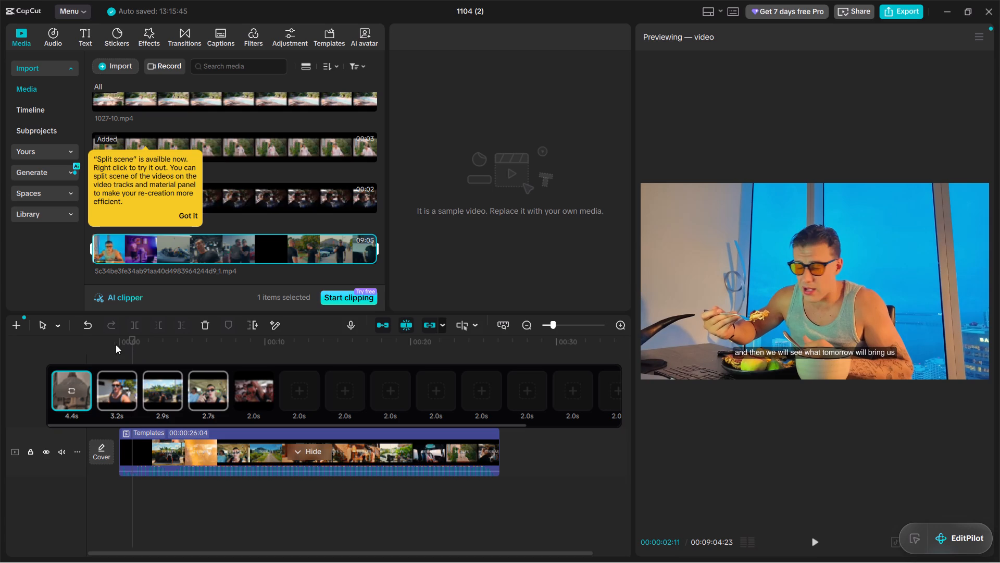
left_click_drag(116, 345, 85, 345)
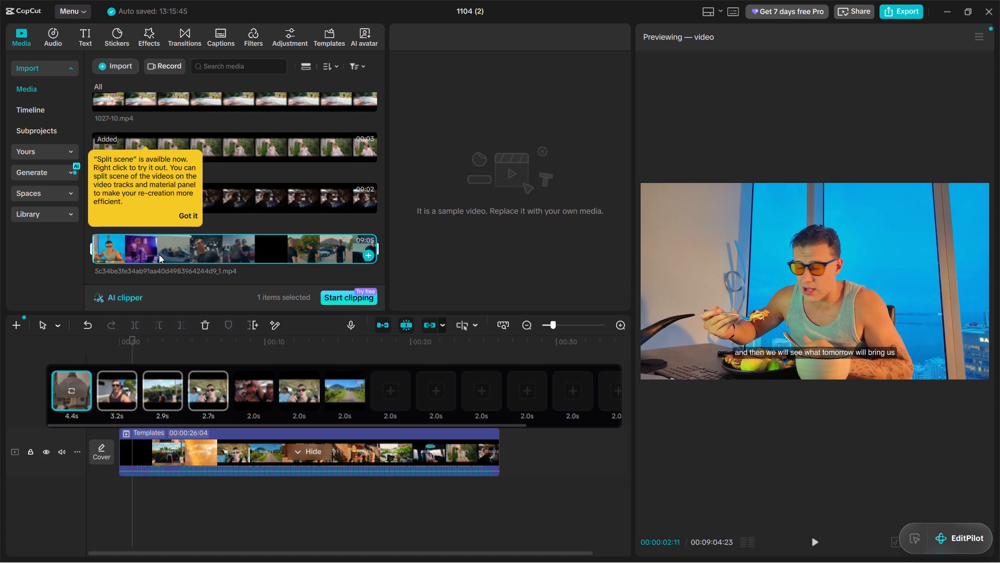
left_click_drag(171, 255, 134, 333)
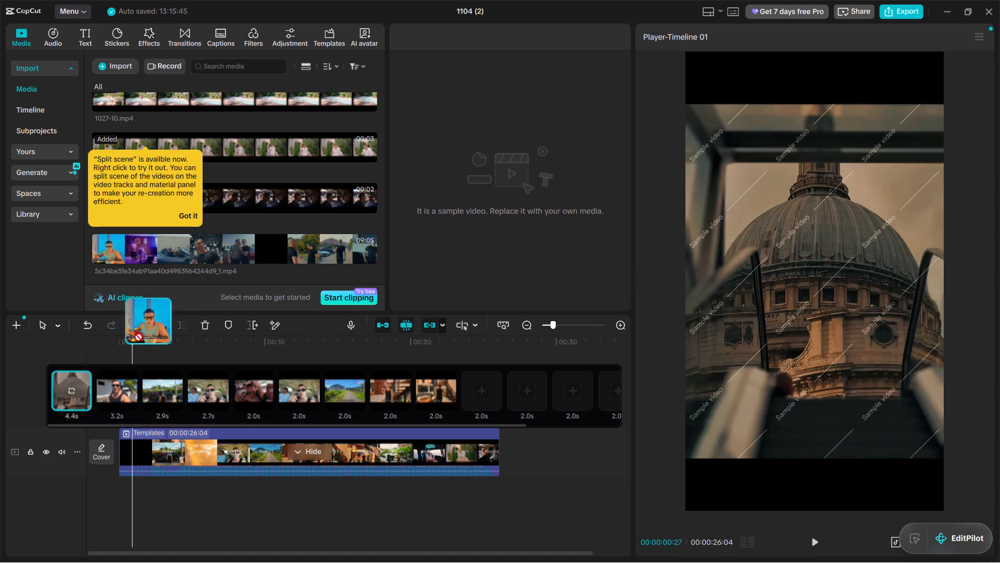
left_click_drag(134, 333, 65, 380)
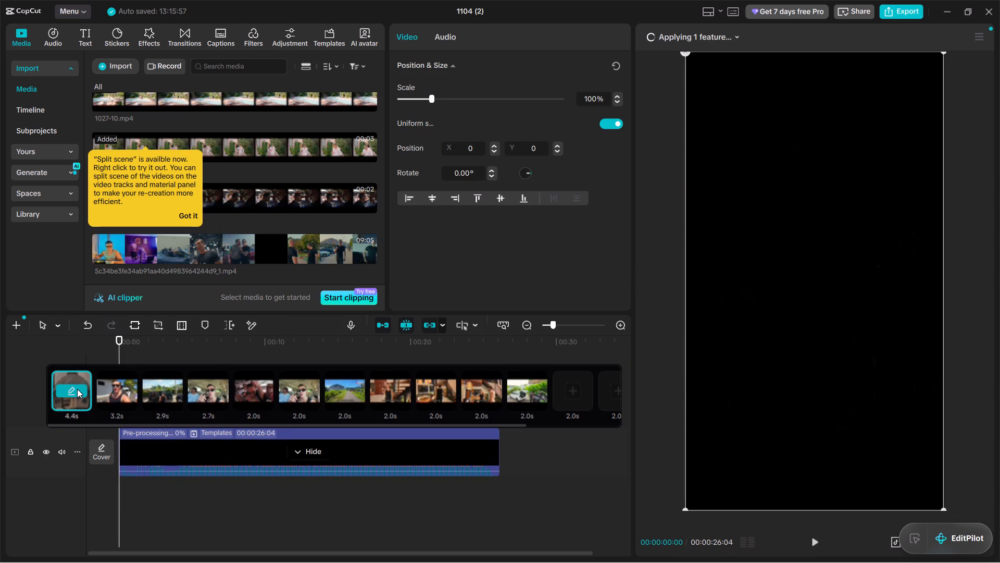
Trim the first slot's clip to the section showing the swimmer in the blue-lit pool, and apply the replacement.
left_click(77, 389)
left_click(156, 435)
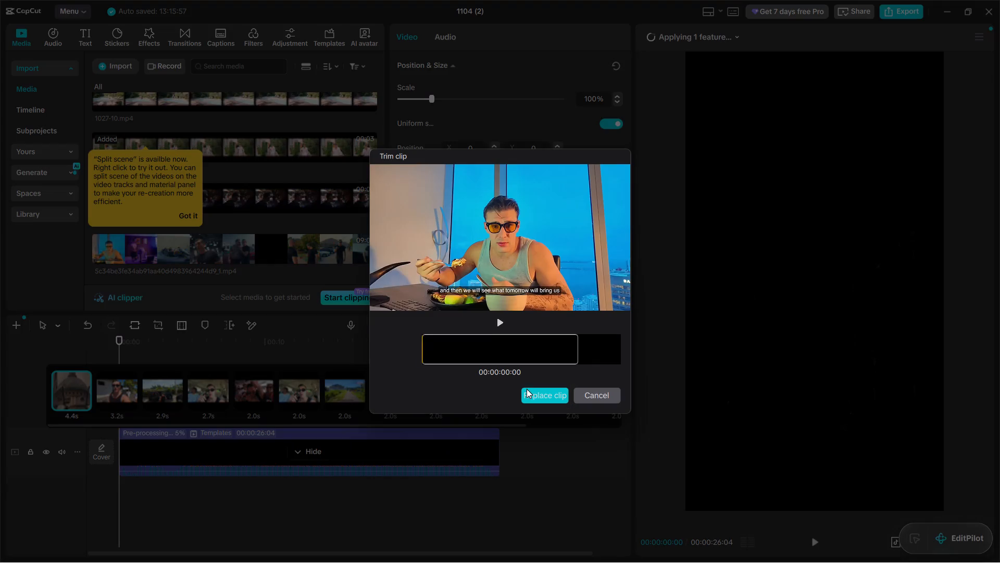
left_click_drag(543, 350, 261, 395)
left_click_drag(541, 347, 153, 394)
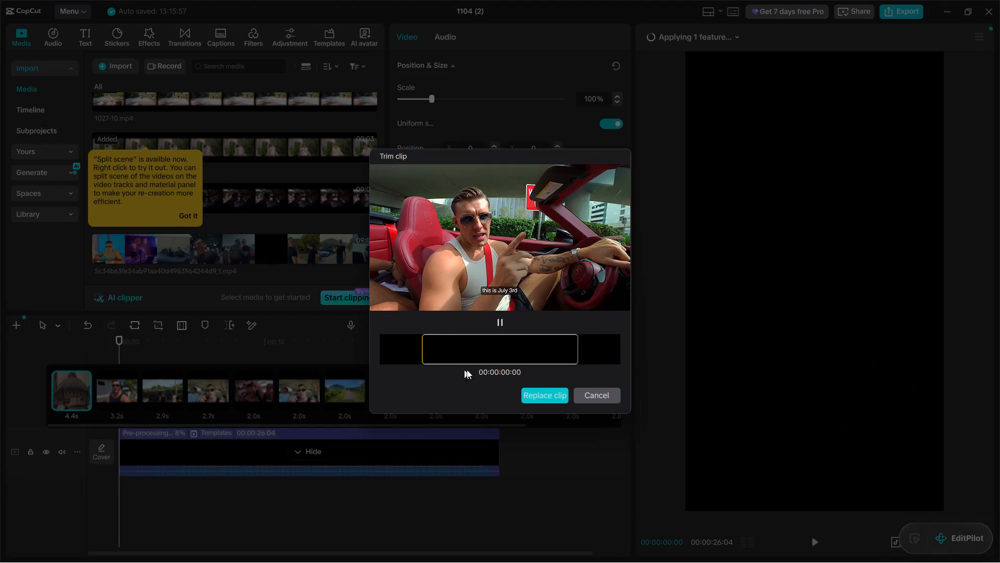
left_click_drag(532, 352, 242, 380)
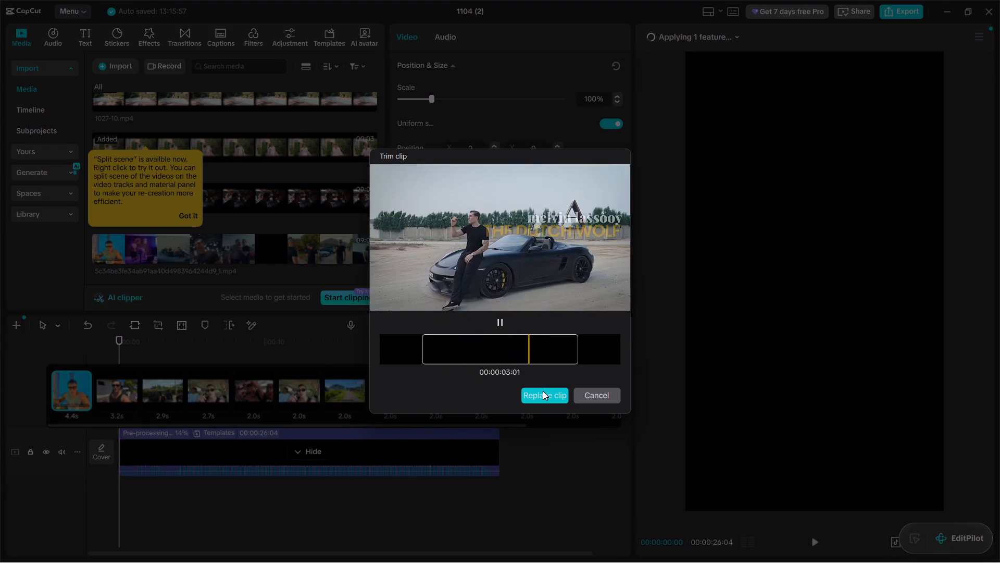
left_click_drag(542, 348, 250, 381)
left_click_drag(536, 349, 409, 350)
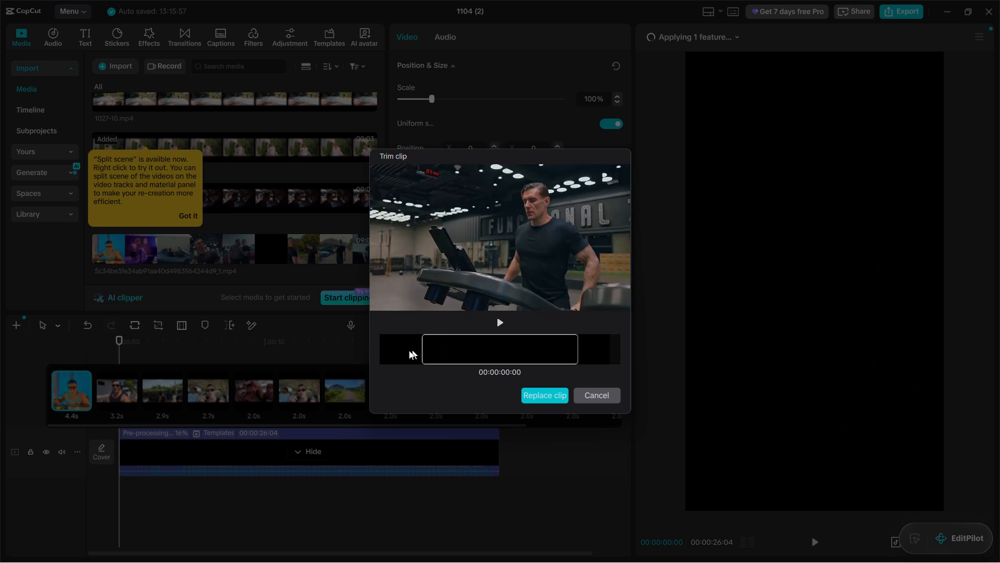
left_click_drag(409, 350, 380, 354)
left_click_drag(540, 355, 339, 360)
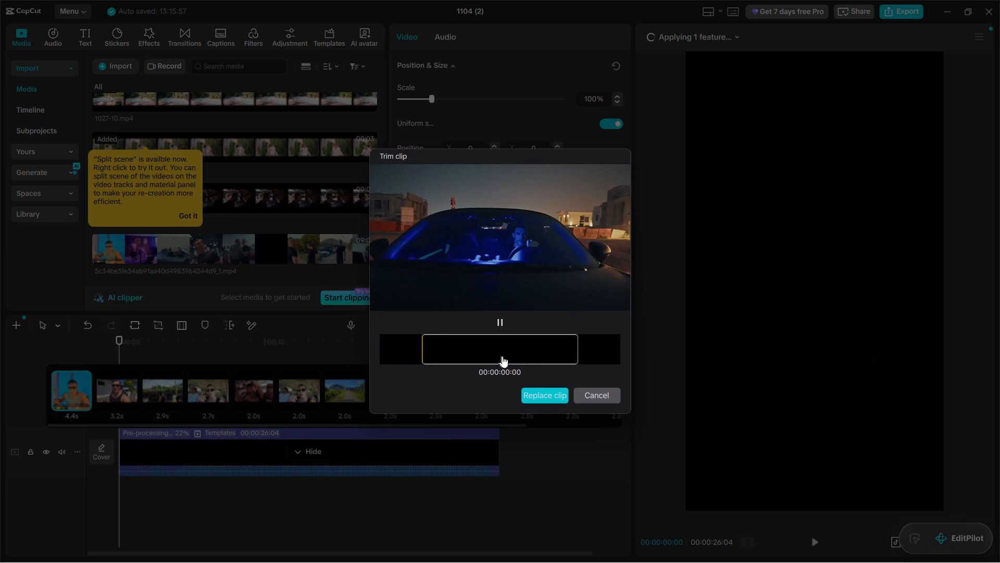
left_click_drag(493, 351, 496, 352)
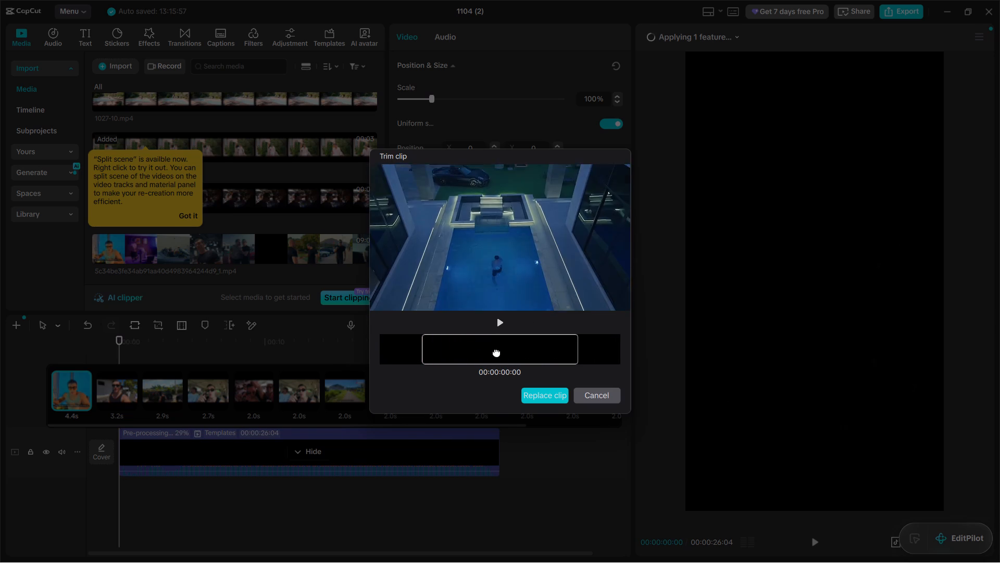
left_click_drag(496, 352, 590, 358)
left_click_drag(540, 350, 562, 352)
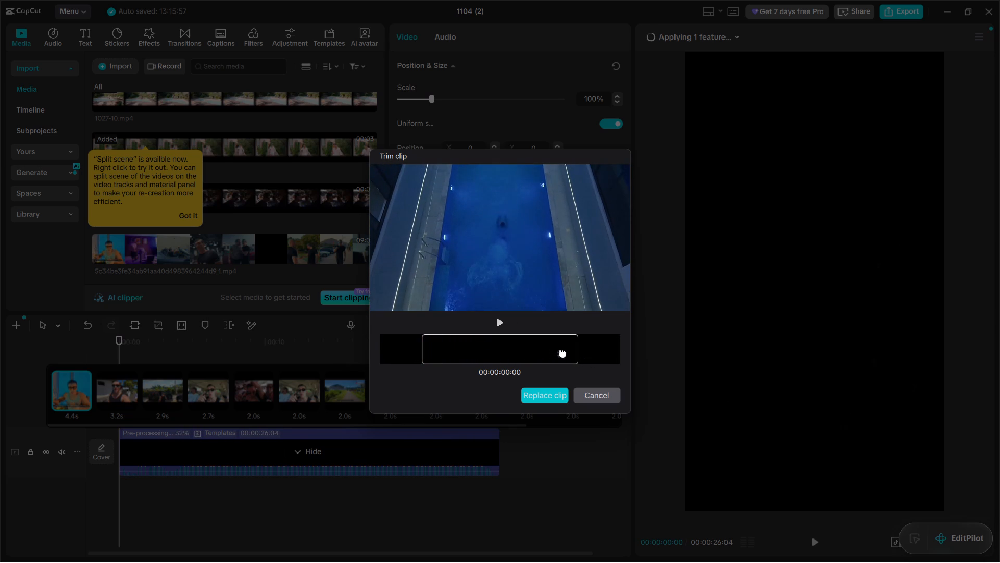
left_click_drag(562, 352, 563, 353)
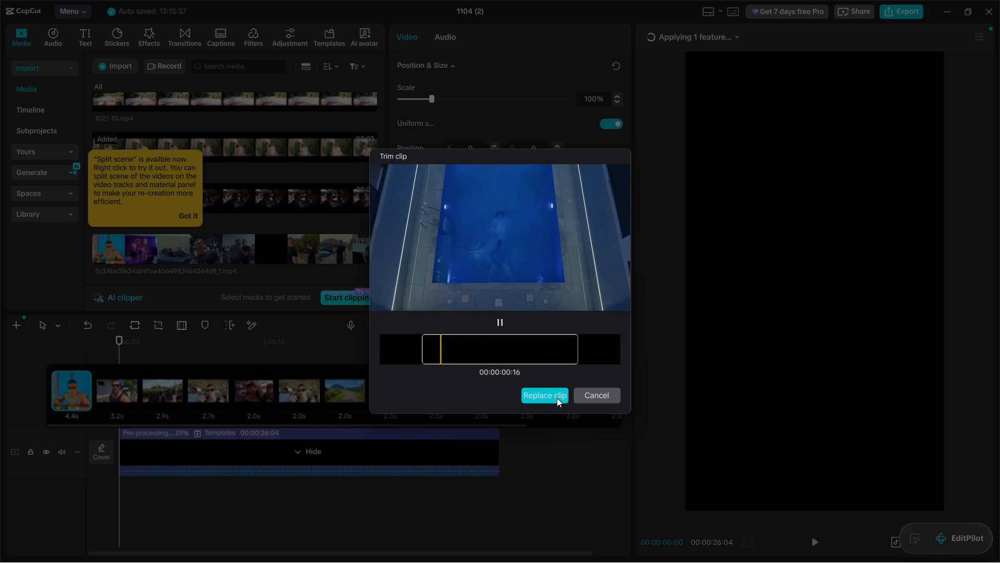
left_click(557, 398)
Play the video to check it, and start replacing the sixth slot's clip (2.0s) with the 5c34be3fe34ab91… MP4, searching for a suitable section.
key("space")
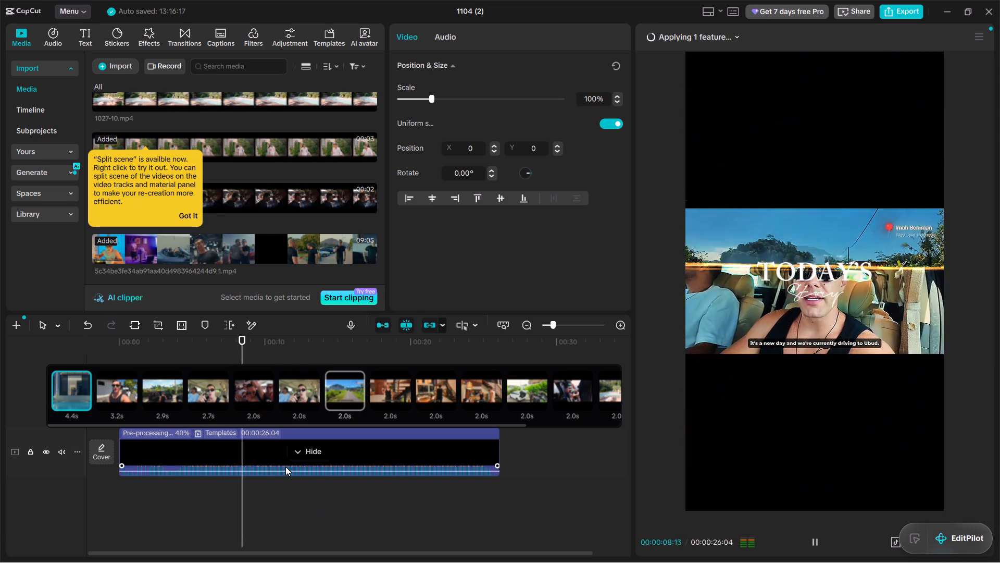
key("space")
left_click_drag(200, 250, 289, 397)
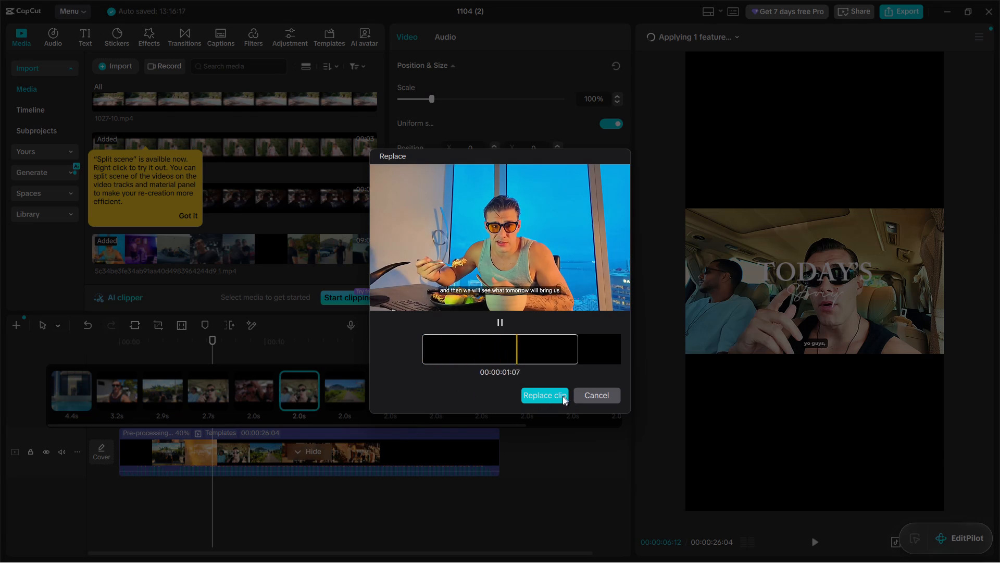
left_click_drag(548, 363, 261, 338)
left_click_drag(572, 353, 307, 349)
left_click_drag(559, 363, 311, 378)
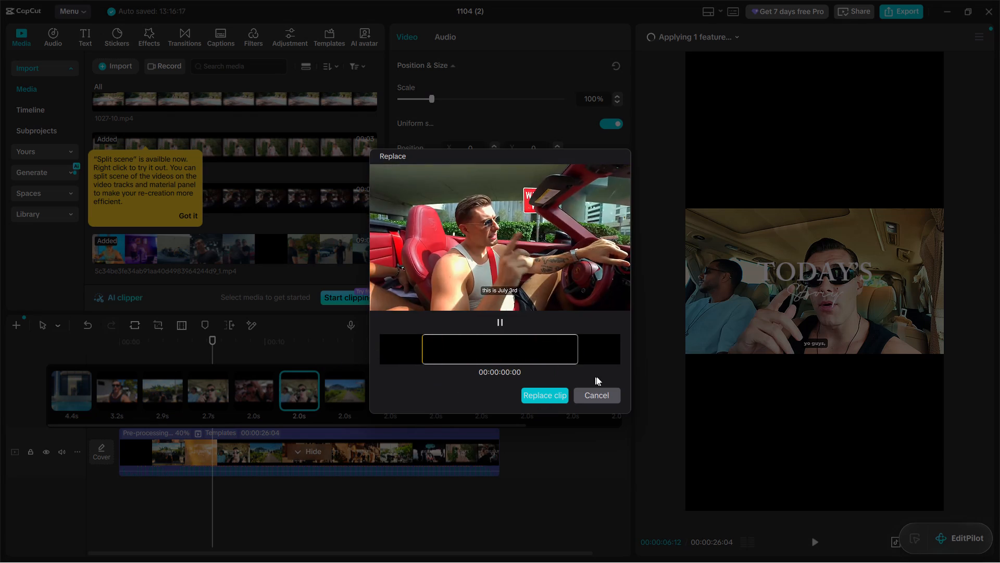
left_click_drag(554, 349, 333, 364)
key("alt+Tab")
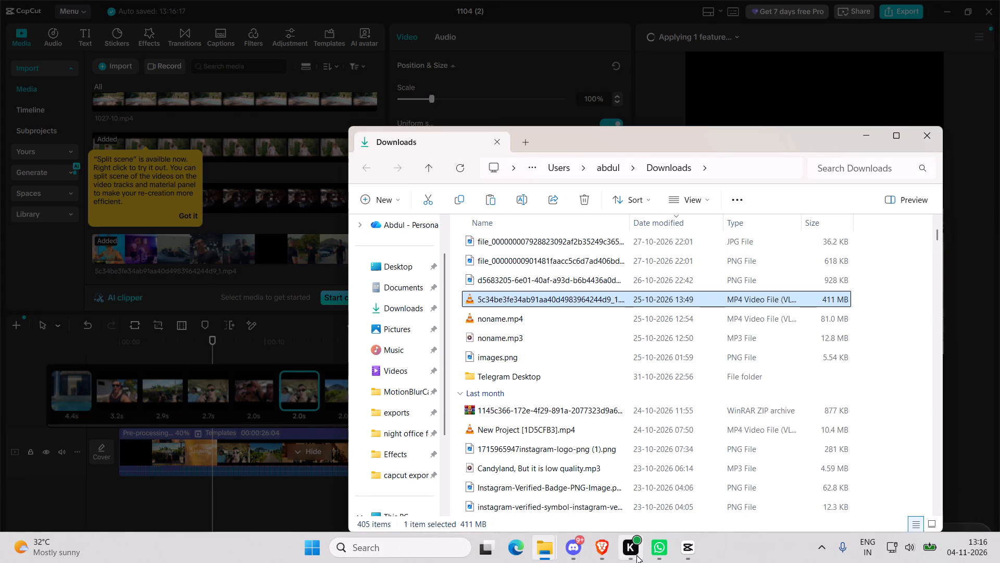
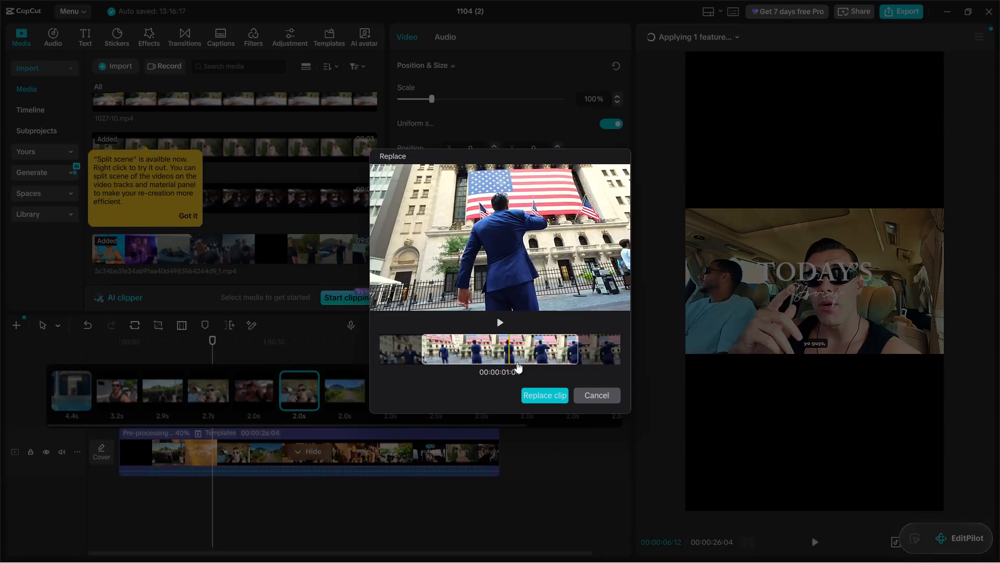
Trim the sixth slot's clip to the section showing the man driving the dark convertible, and apply the replacement.
left_click_drag(537, 356, 332, 352)
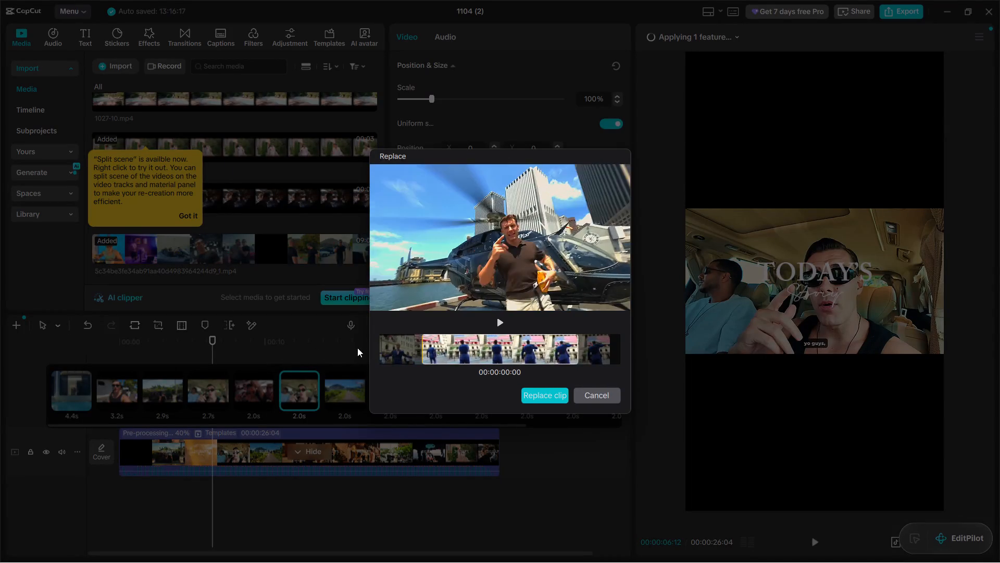
left_click_drag(571, 350, 340, 358)
left_click_drag(548, 348, 241, 351)
left_click_drag(559, 352, 524, 351)
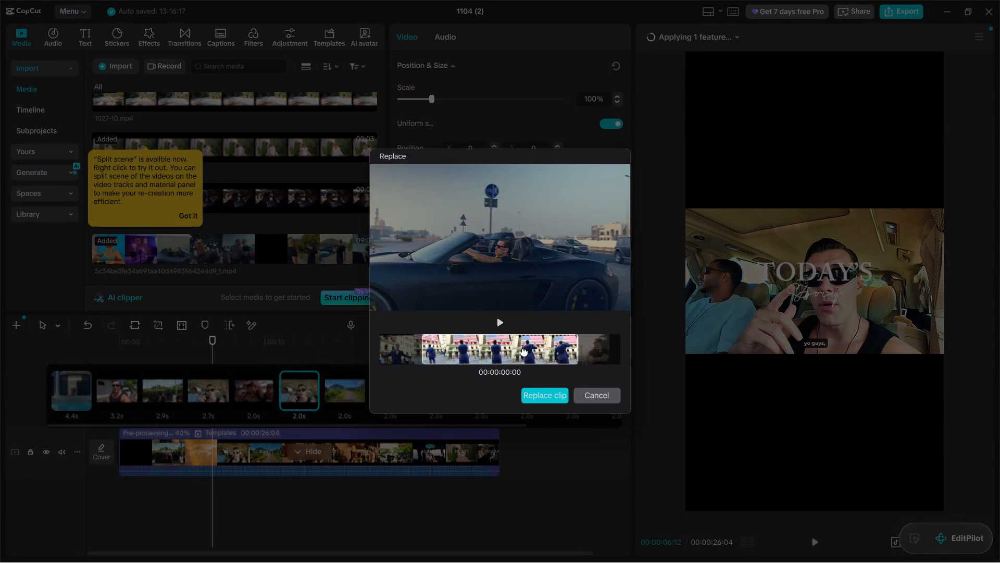
left_click_drag(524, 351, 547, 354)
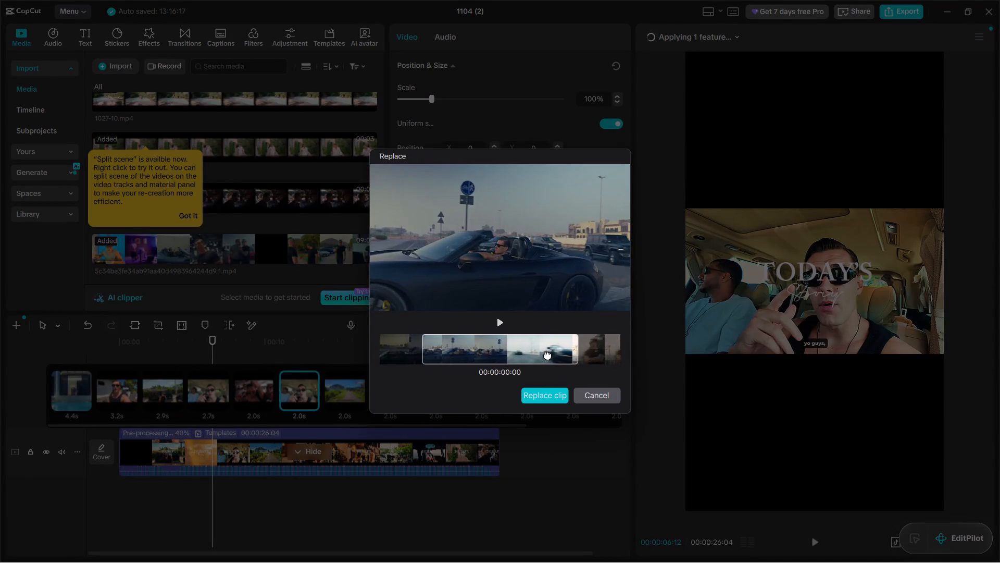
left_click_drag(547, 354, 581, 361)
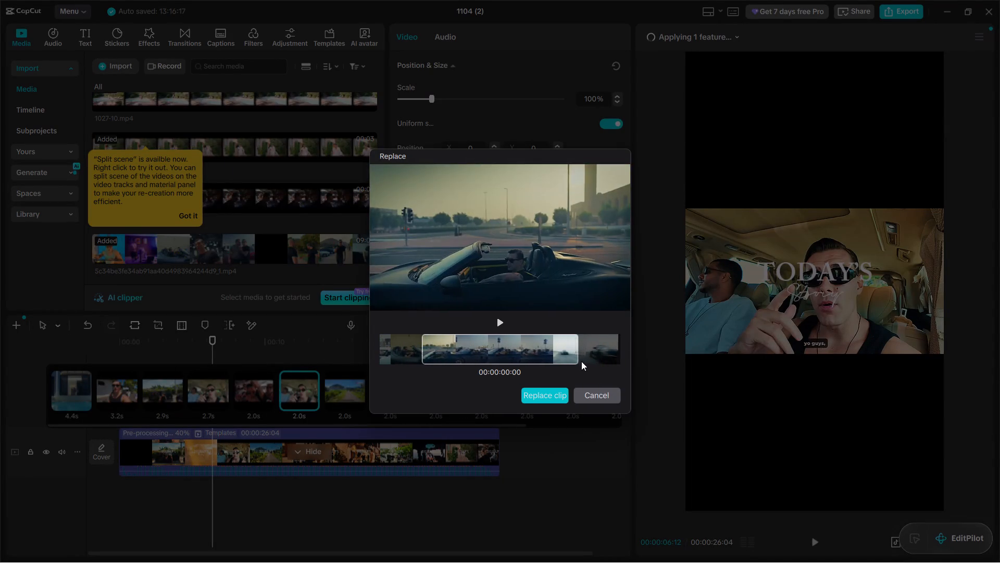
left_click_drag(581, 361, 579, 361)
left_click(569, 392)
left_click(553, 391)
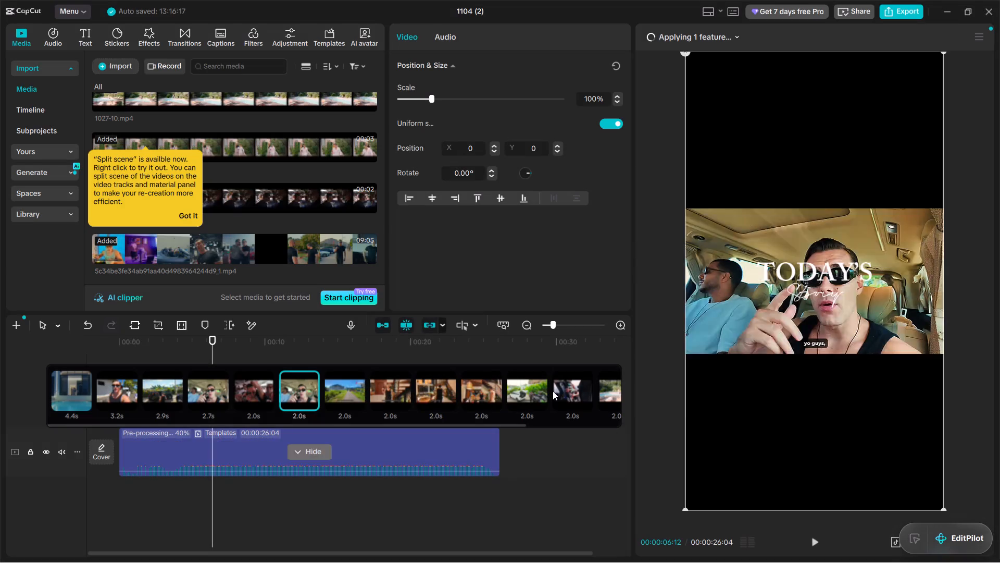
Play the video from the start to check the replaced clips in the opening slots.
key("space")
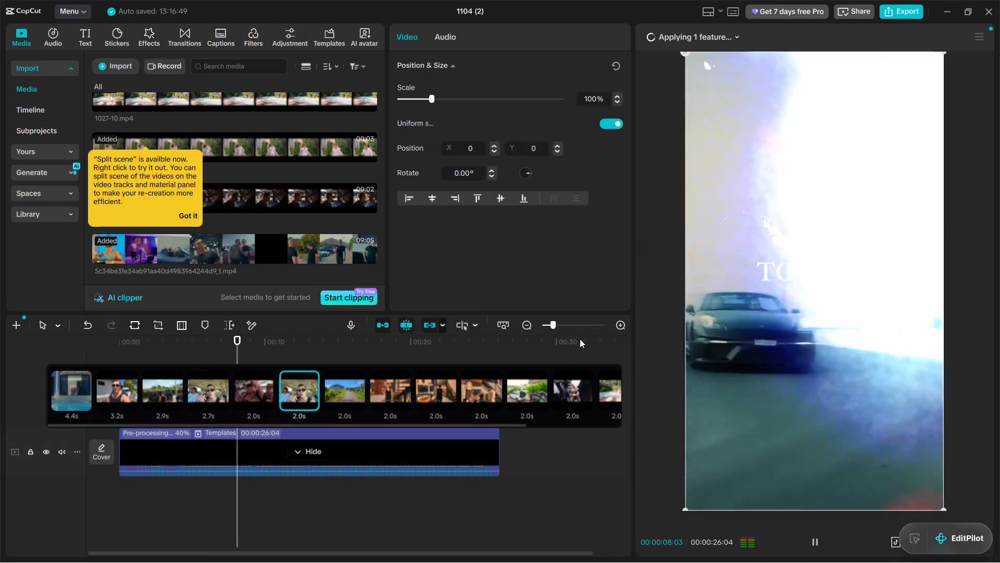
key("space")
left_click_drag(215, 346, 0, 354)
key("space")
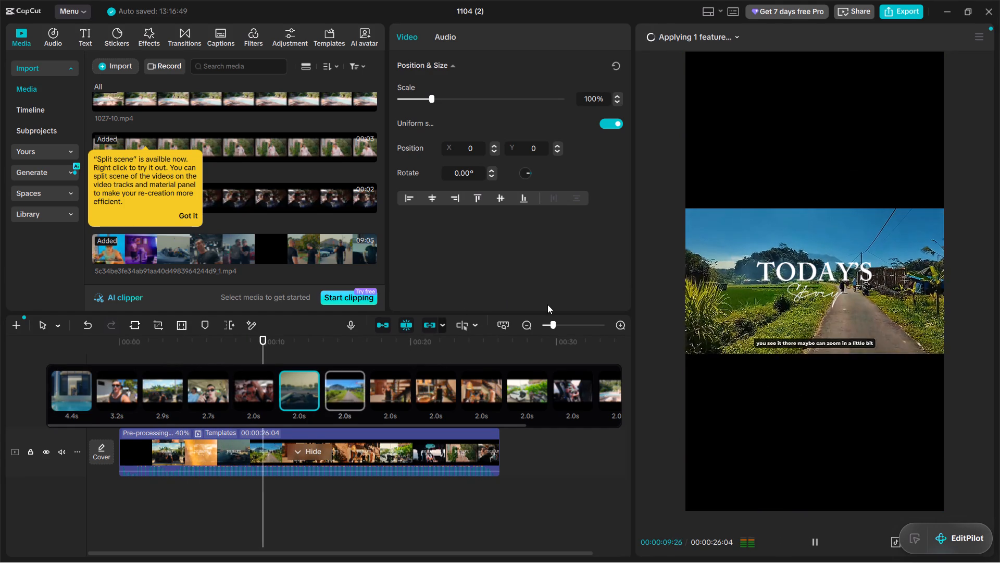
key("space")
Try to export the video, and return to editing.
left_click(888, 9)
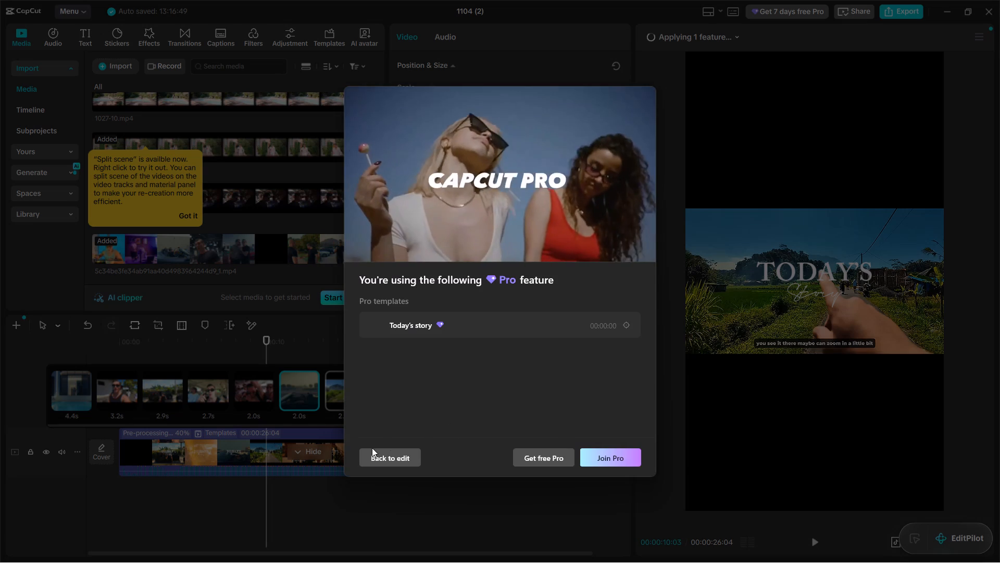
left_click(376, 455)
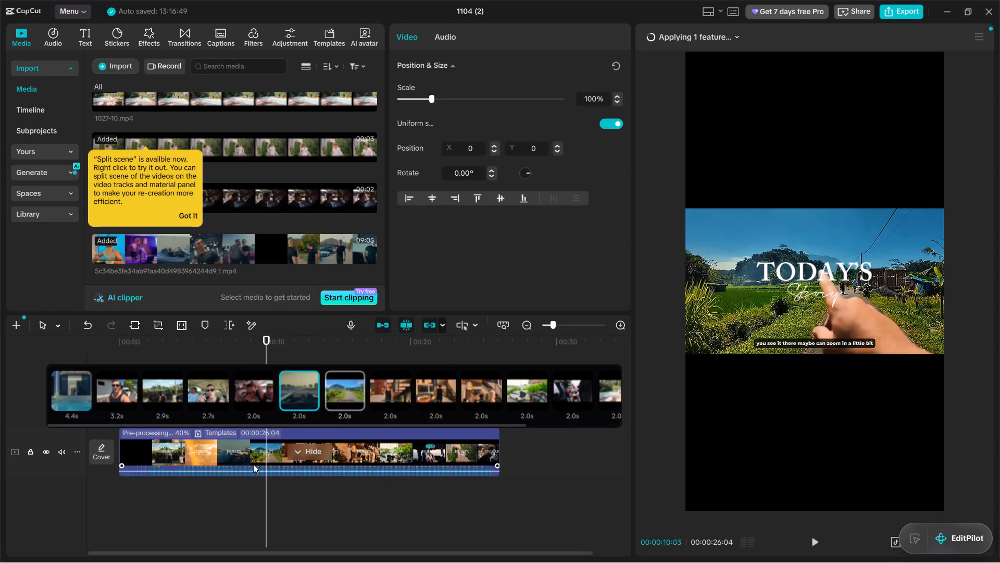
Convert the "Today's story" template clip on the timeline into a compound clip.
left_click(240, 443)
right_click(240, 442)
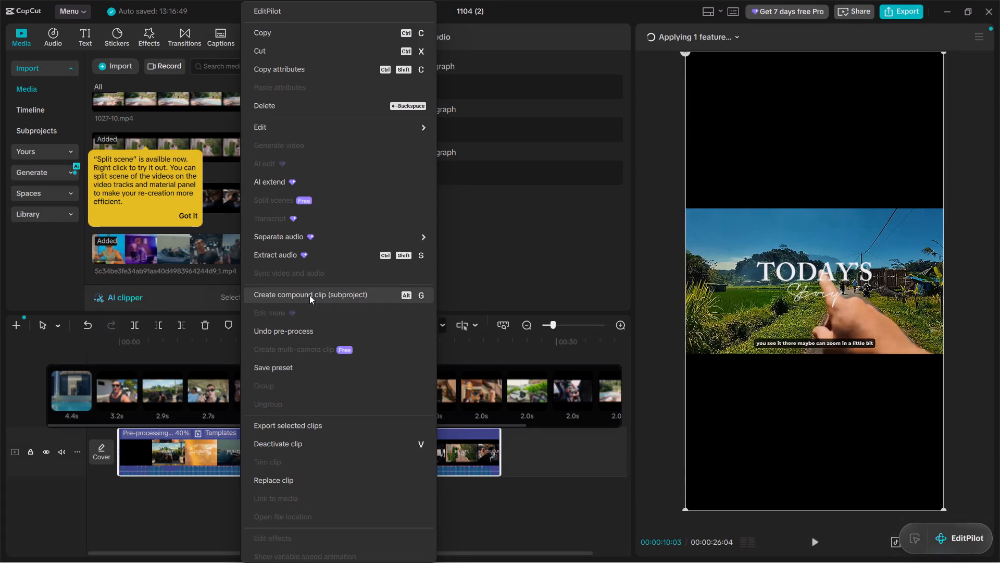
left_click(309, 295)
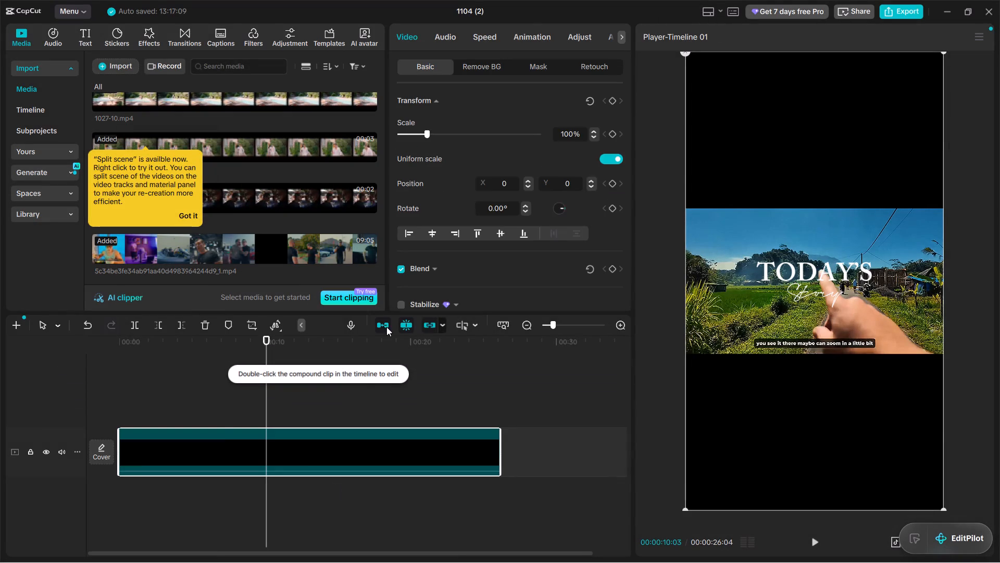
Enable Motion blur on the compound clip and set its Blur to 0.
scroll(436, 269, "down", 15)
left_click(399, 250)
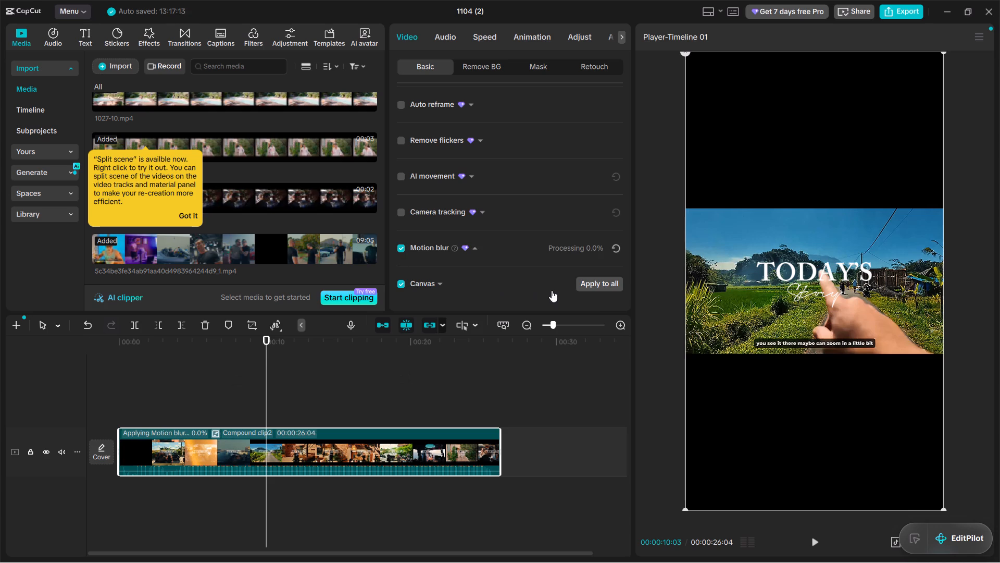
left_click_drag(538, 284, 270, 301)
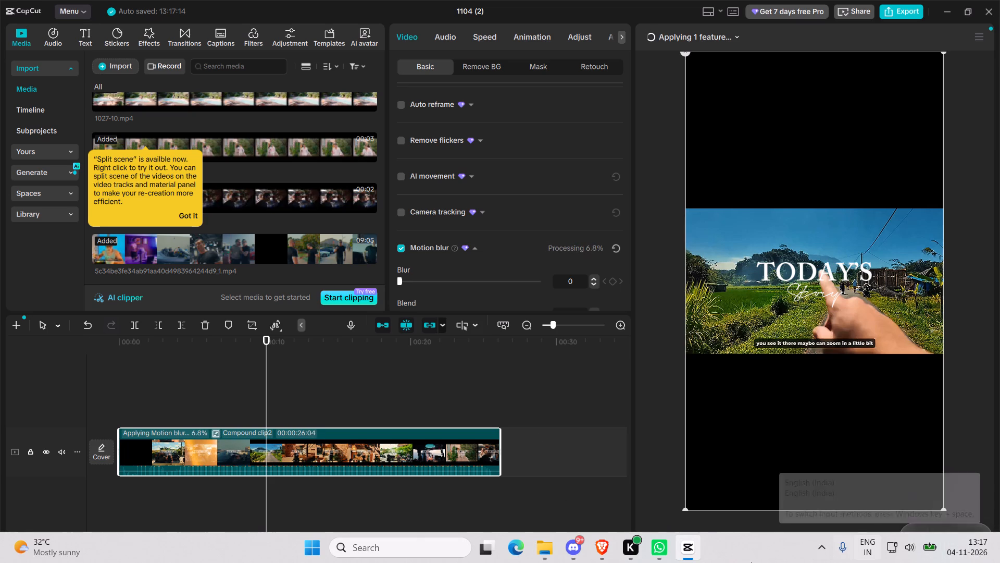
Switch to Microsoft Edge and open YouTube.
left_click(512, 546)
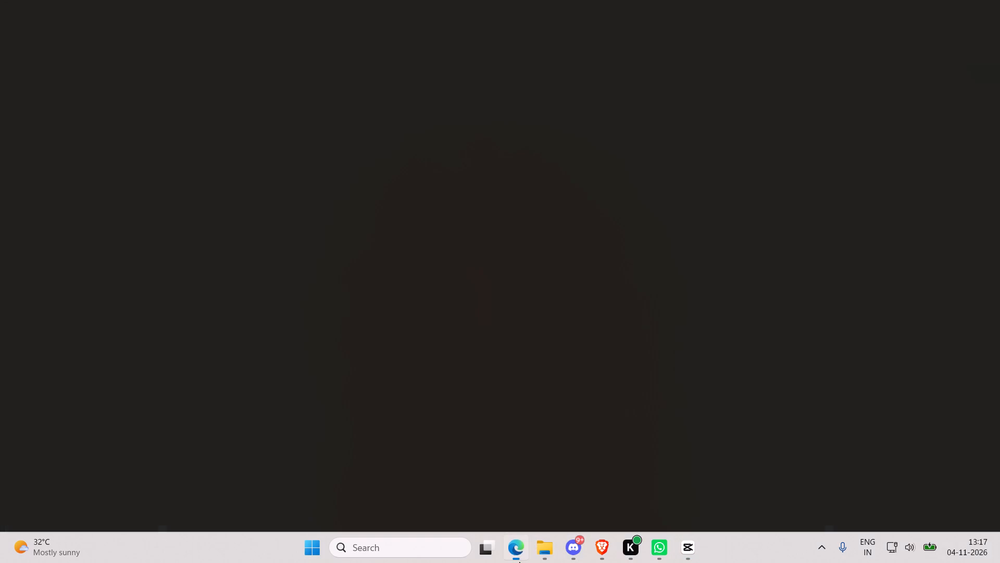
left_click(397, 132)
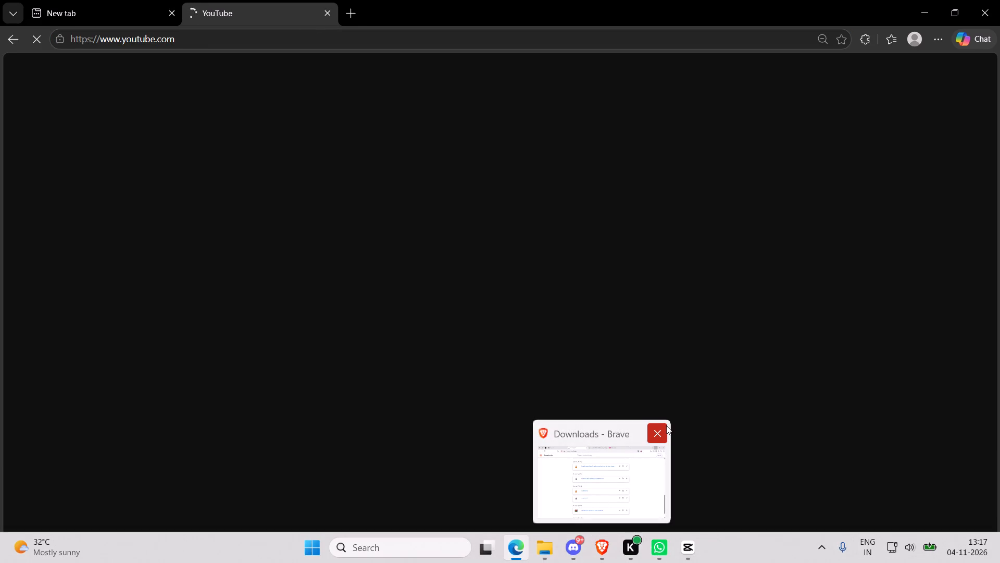
Close the Brave downloads window and the WhatsApp window.
left_click(664, 427)
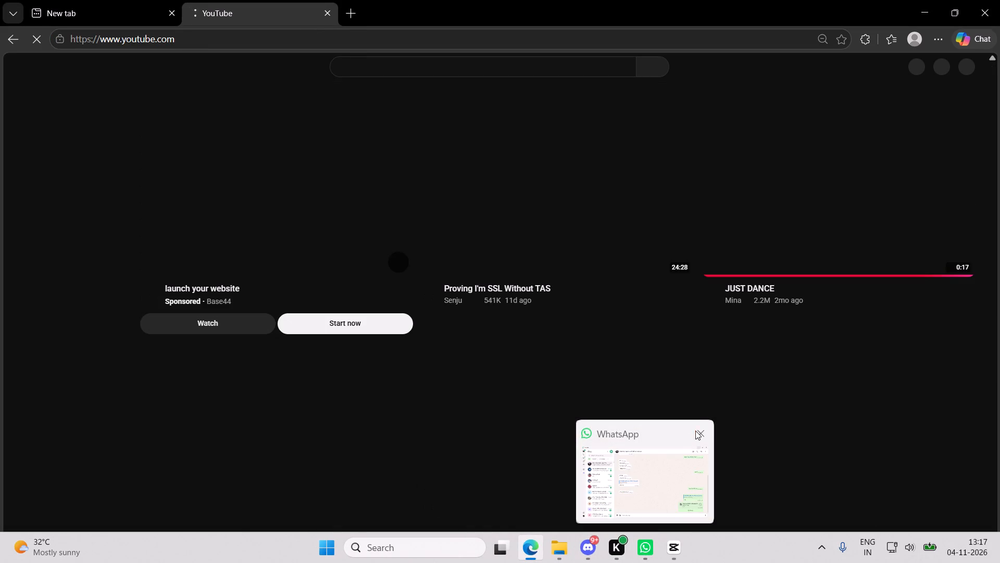
left_click(697, 430)
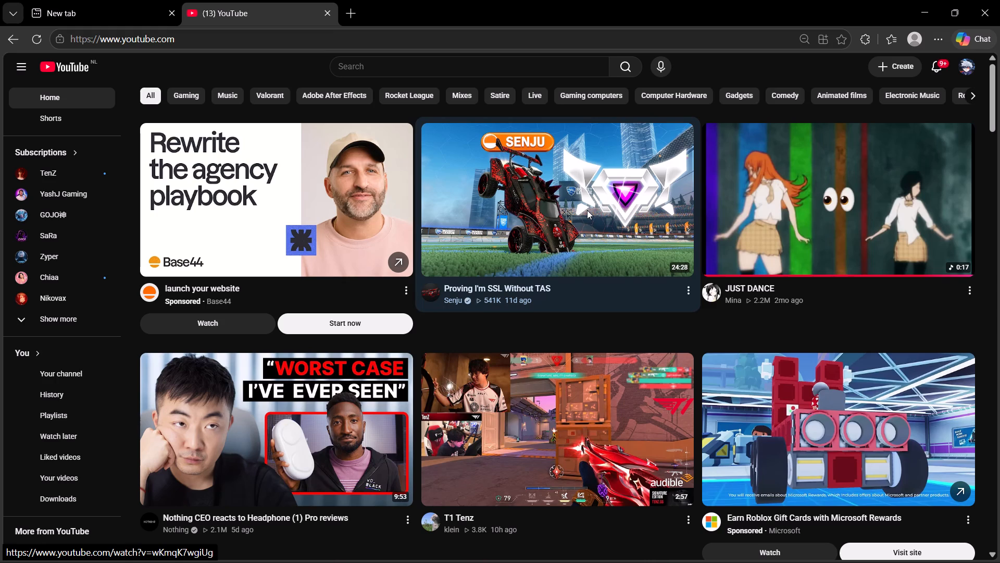
Open the YouTube video "Proving I'm SSL Without TAS".
left_click(587, 210)
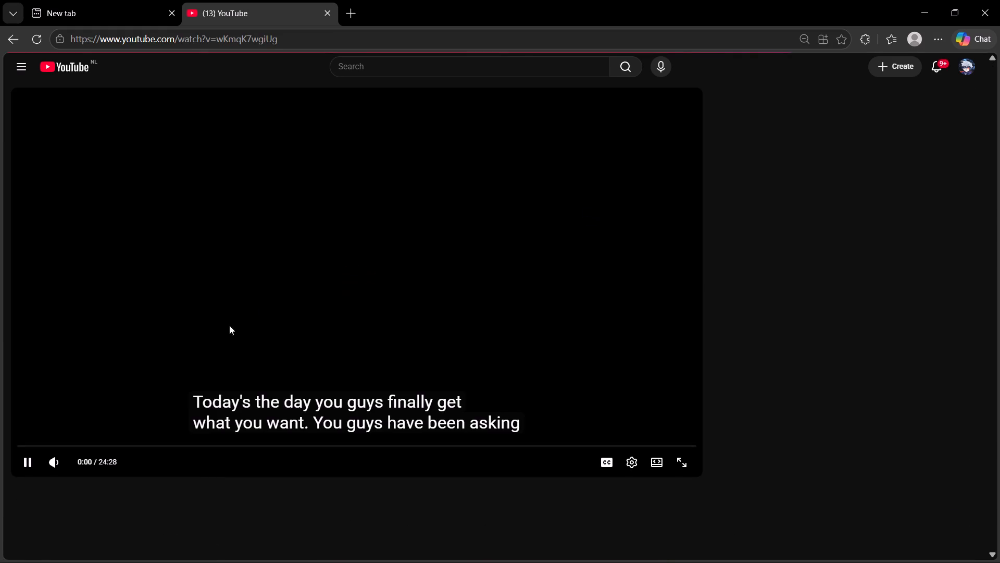
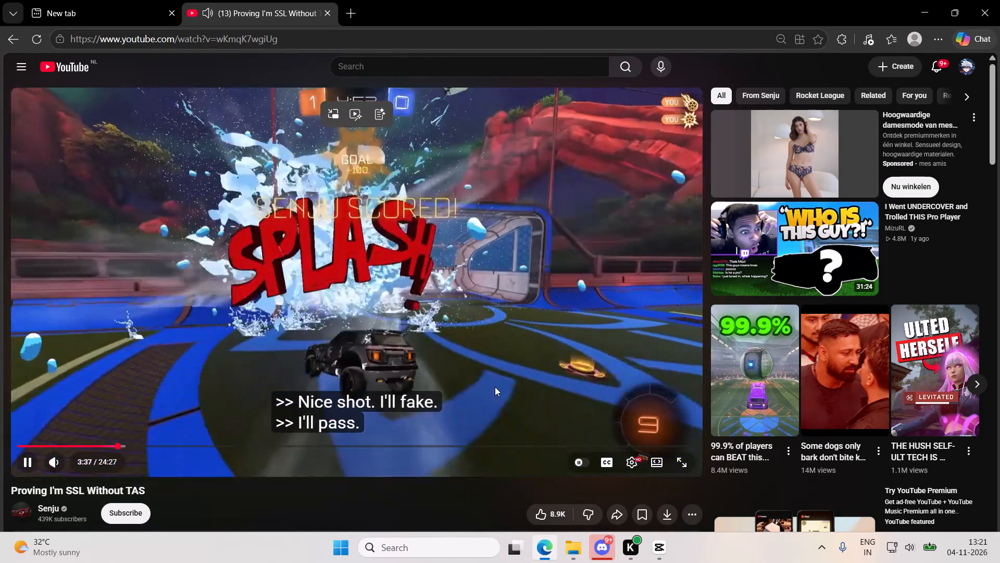
Pause the YouTube video and switch to CapCut to check the compound clip's motion blur processing.
left_click(589, 307)
key("alt+Tab")
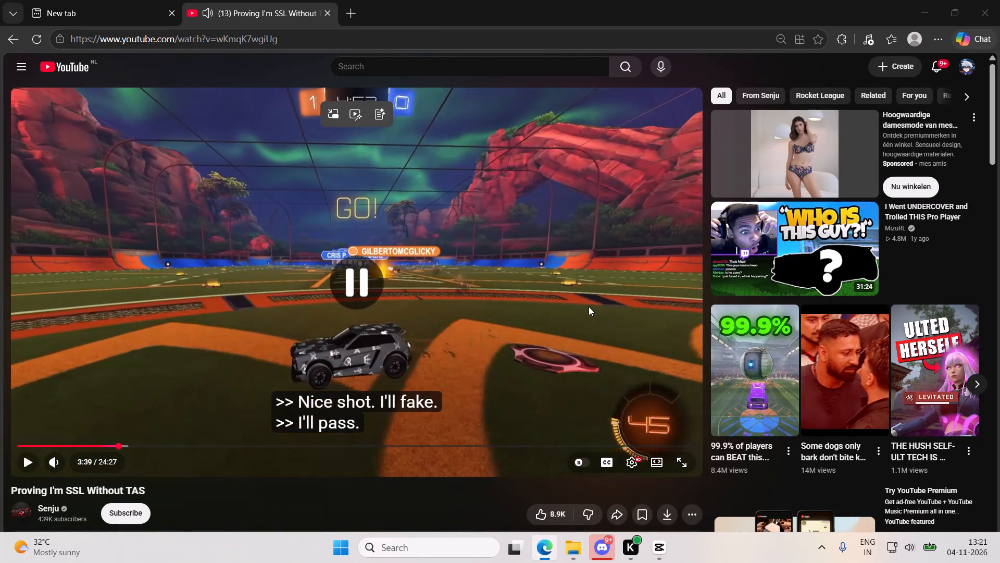
left_click(650, 546)
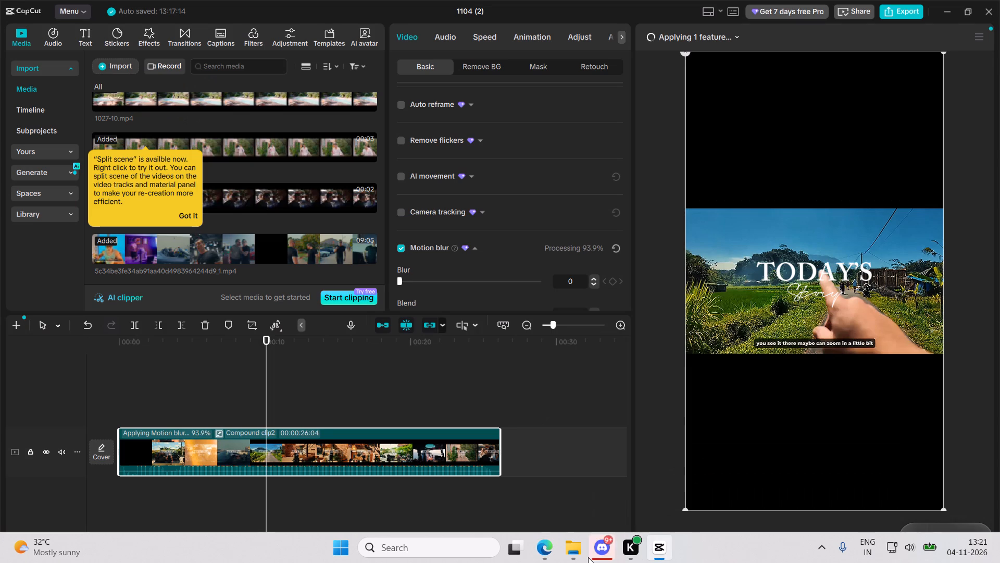
Switch back to Microsoft Edge and resume the YouTube video.
key("alt+Tab")
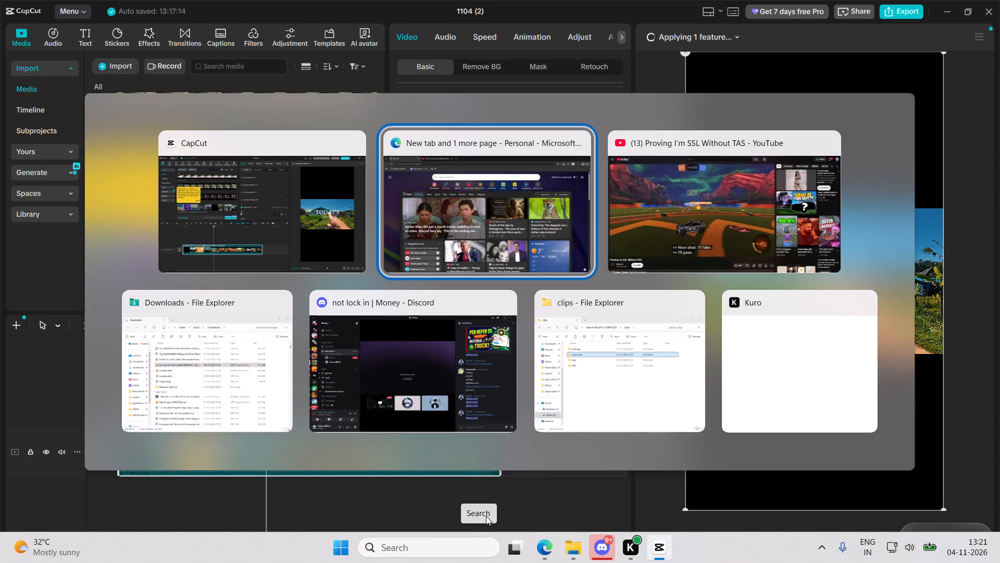
key("alt+Tab")
left_click(386, 268)
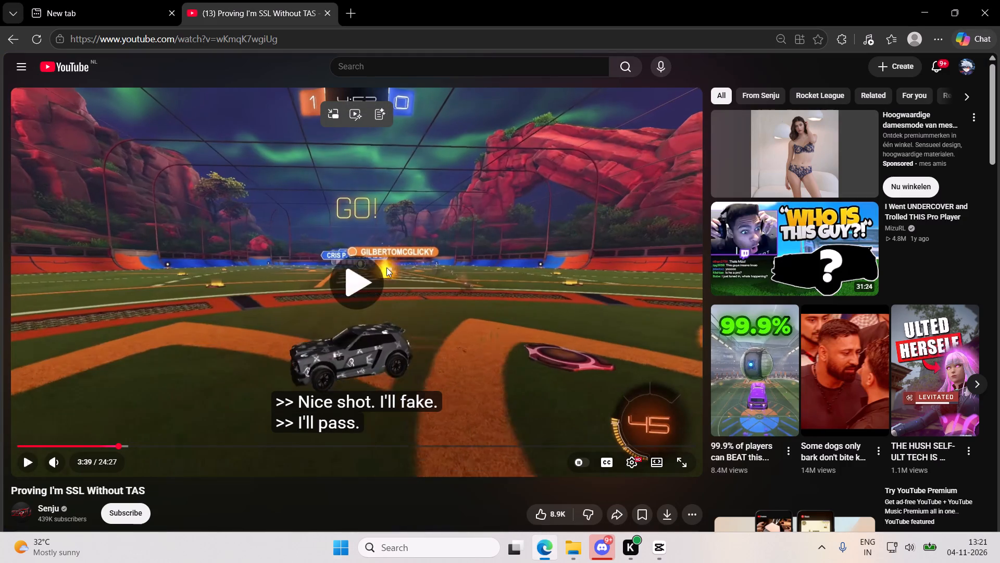
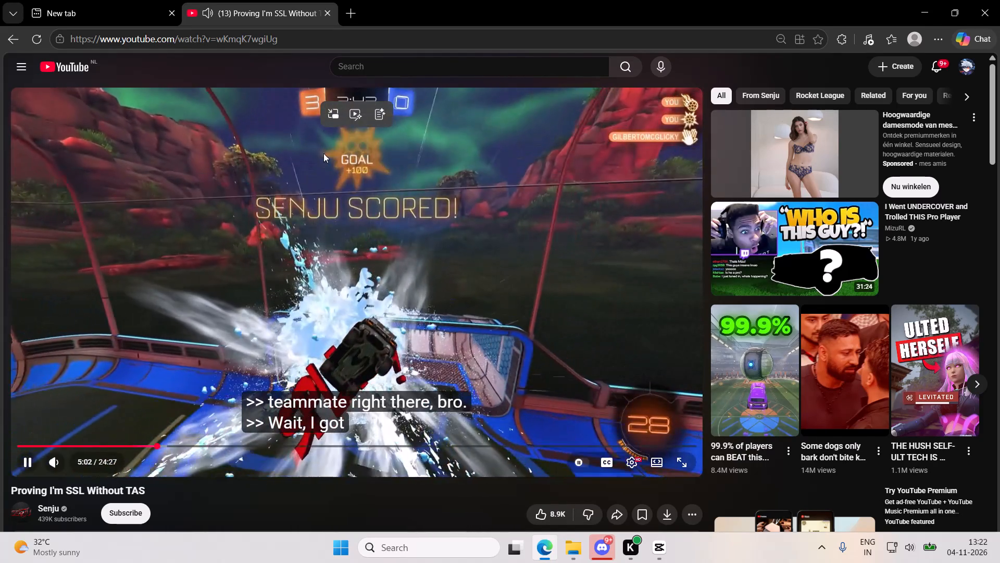
Pause the YouTube video and switch to the CapCut project.
left_click(341, 214)
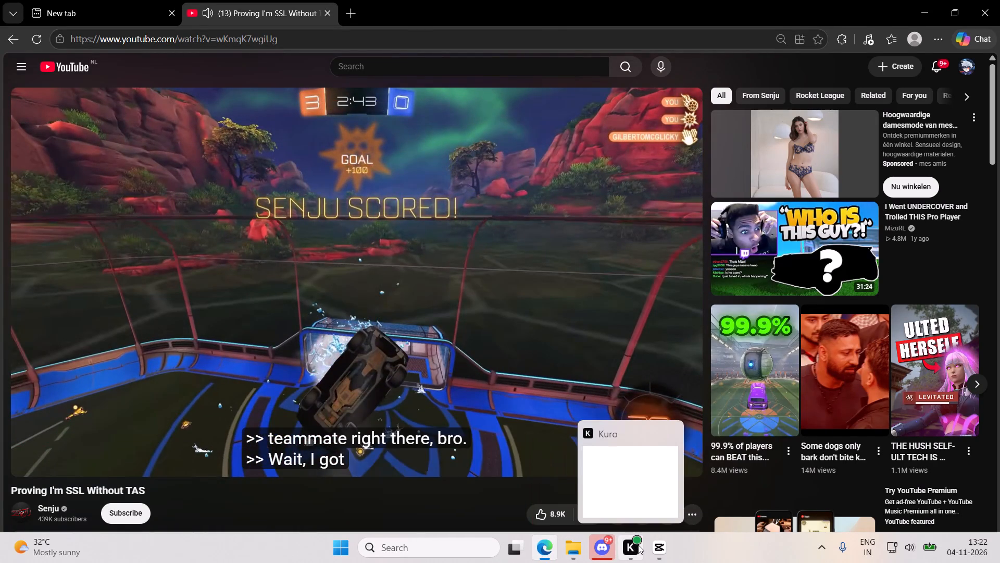
left_click(657, 550)
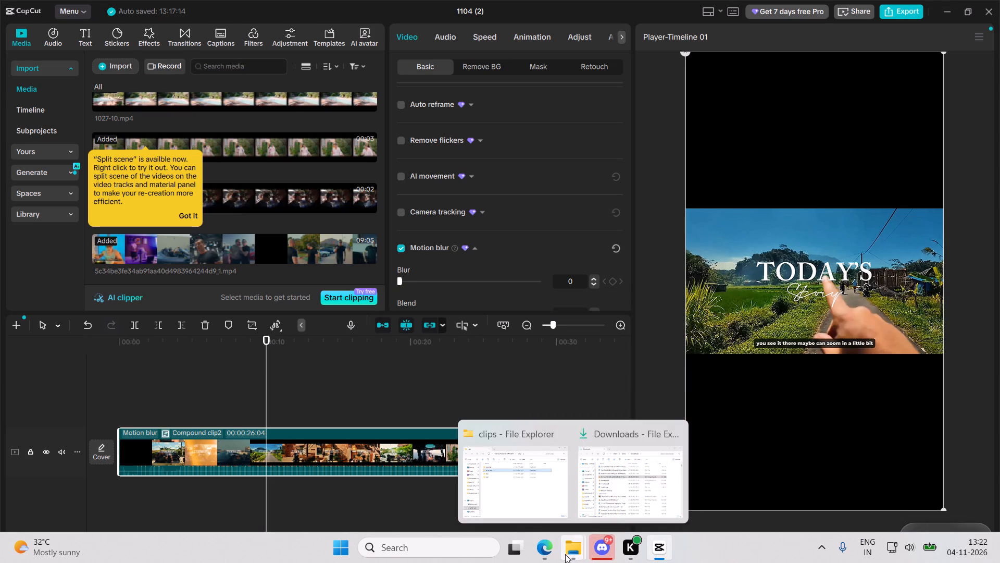
Switch to File Explorer, open and refresh the MotionBlurCache folder to check for the rendered motion blur clip, and minimise the window.
left_click(565, 554)
left_click(492, 465)
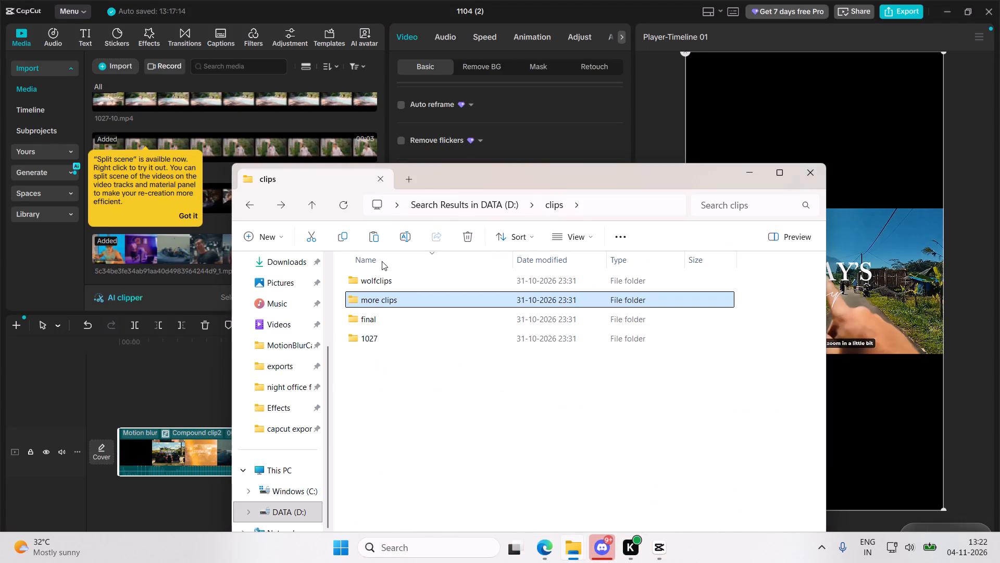
left_click(285, 341)
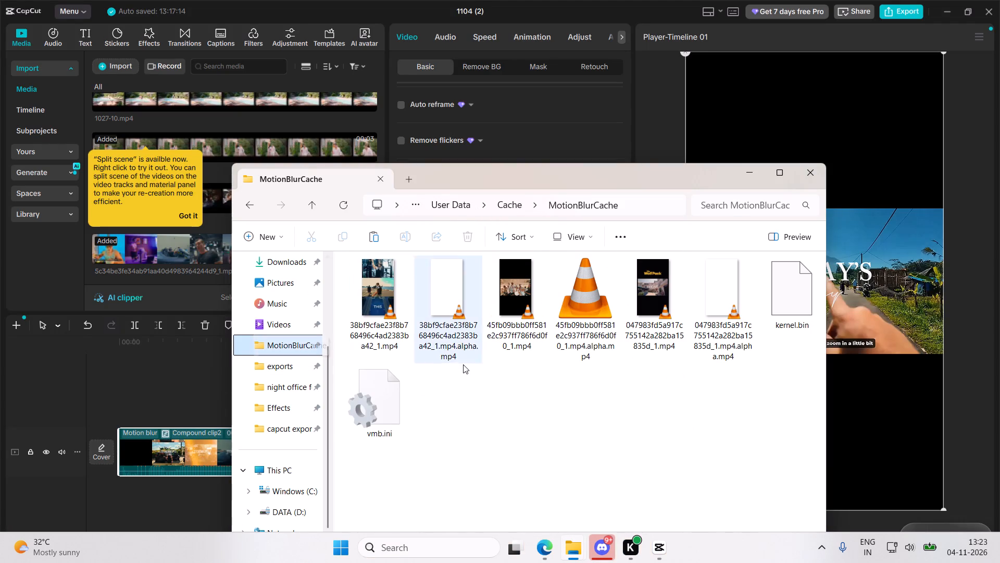
left_click(346, 205)
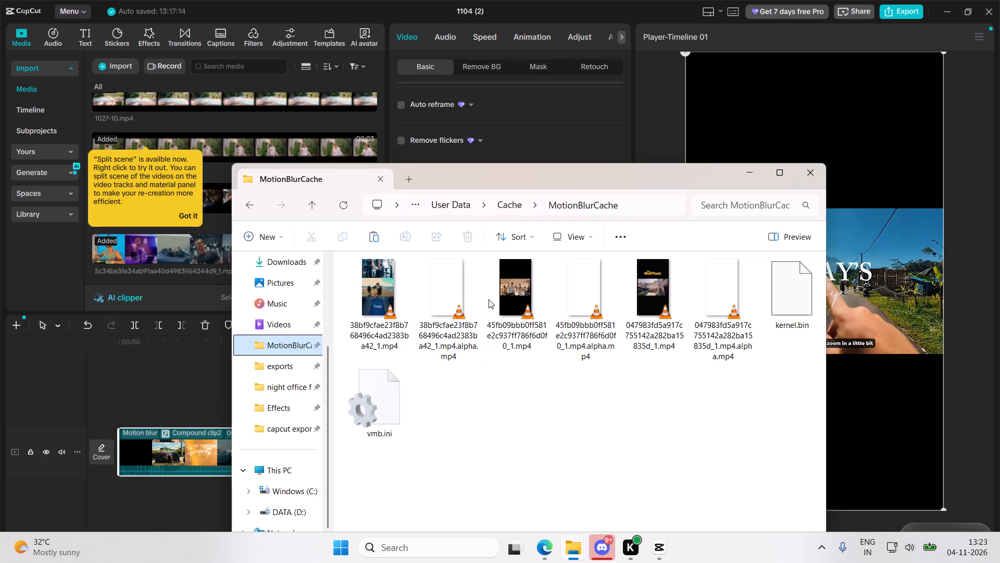
left_click(521, 298)
left_click(648, 296)
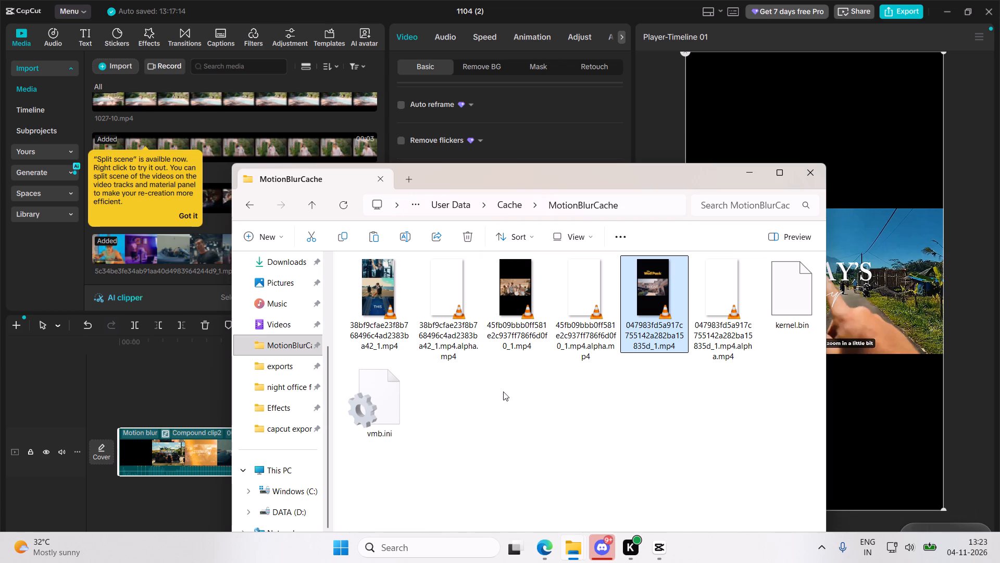
left_click_drag(575, 175, 565, 78)
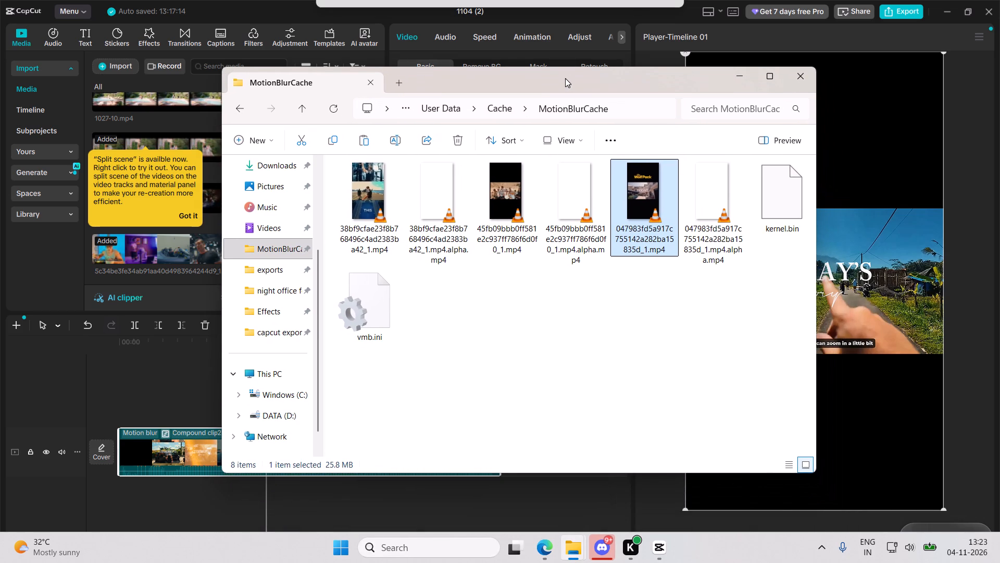
left_click_drag(565, 78, 566, 81)
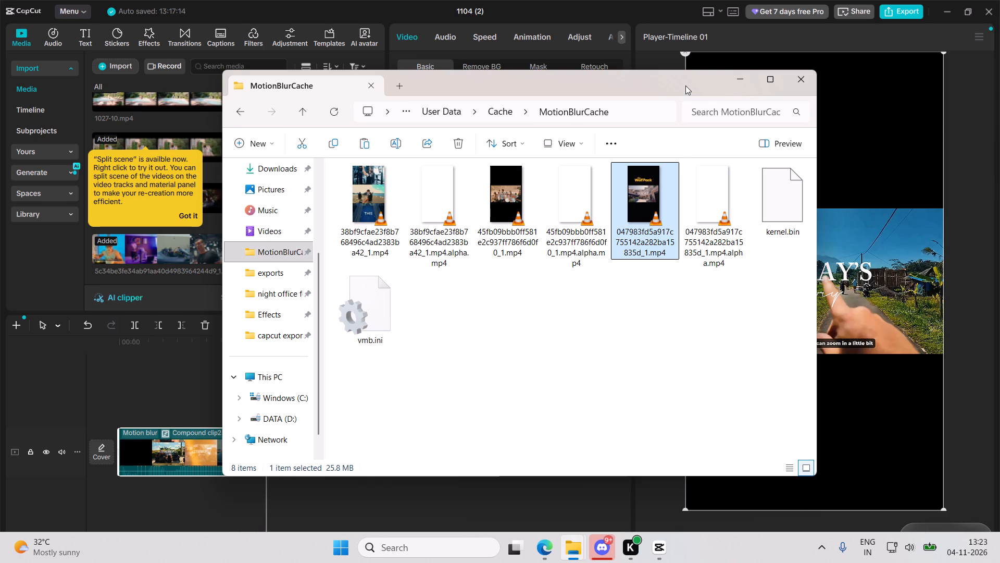
left_click_drag(687, 72, 687, 0)
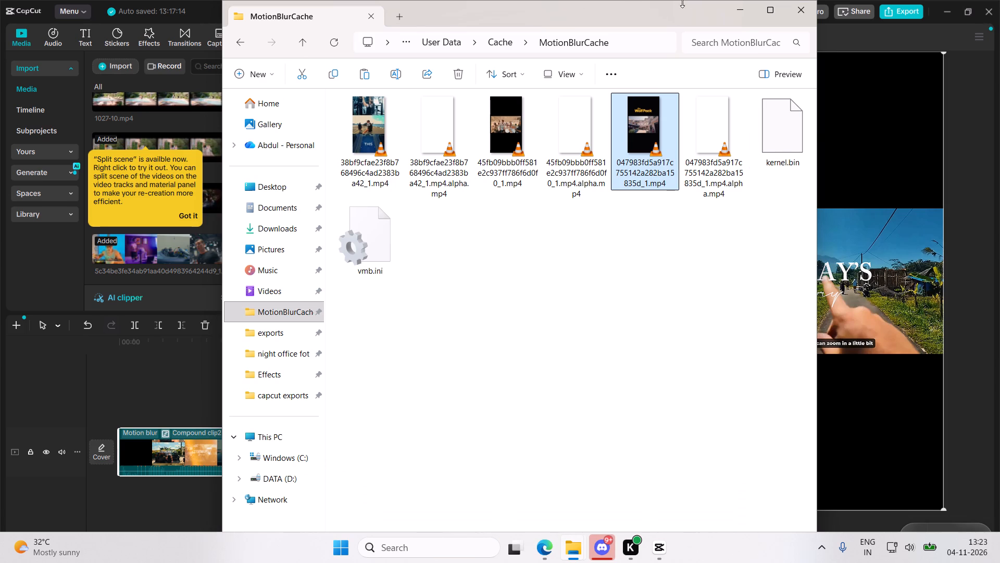
left_click(731, 8)
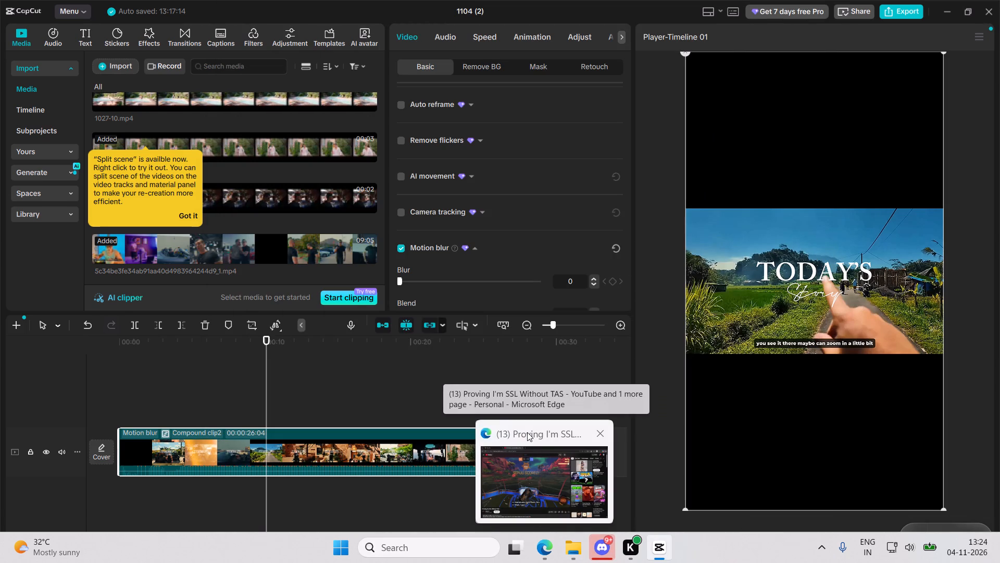
Play the motion-blurred compound clip from the start of the CapCut timeline to review it.
left_click_drag(241, 346, 134, 361)
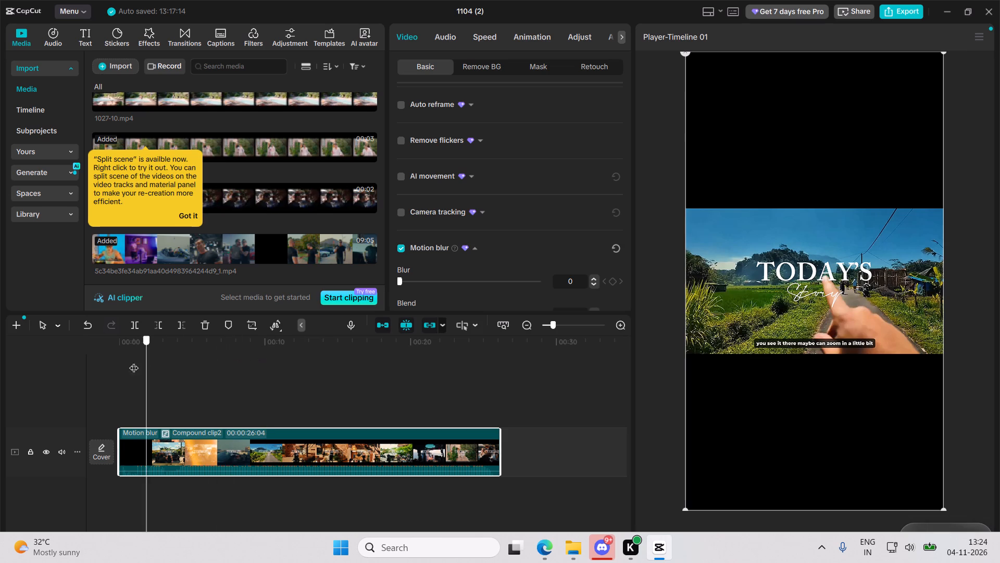
left_click_drag(134, 361, 92, 369)
key("space")
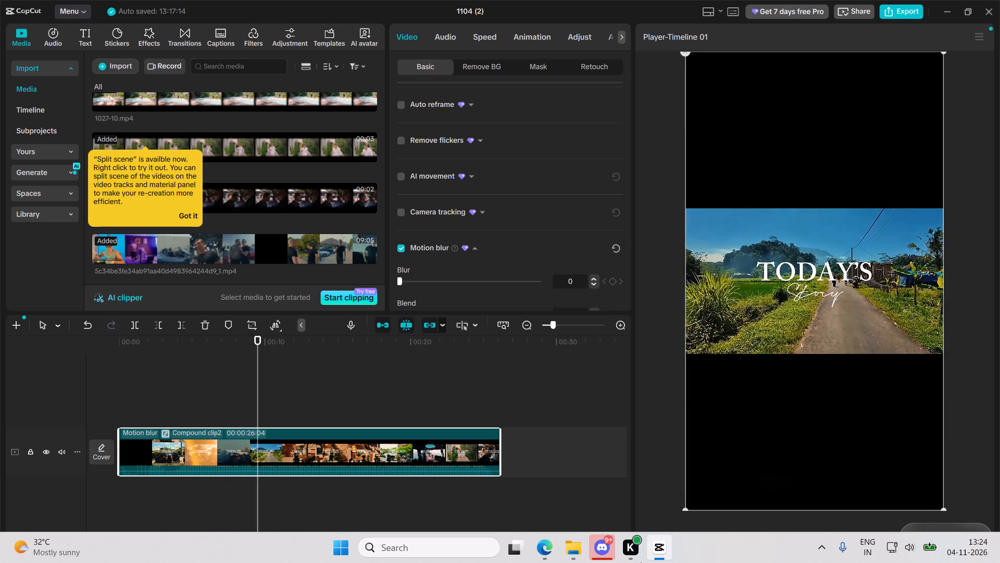
key("space")
Preview the cached 45fb09bbb0…_1.mp4 from the MotionBlurCache folder in VLC media player, then close the player.
left_click(574, 547)
left_click(548, 489)
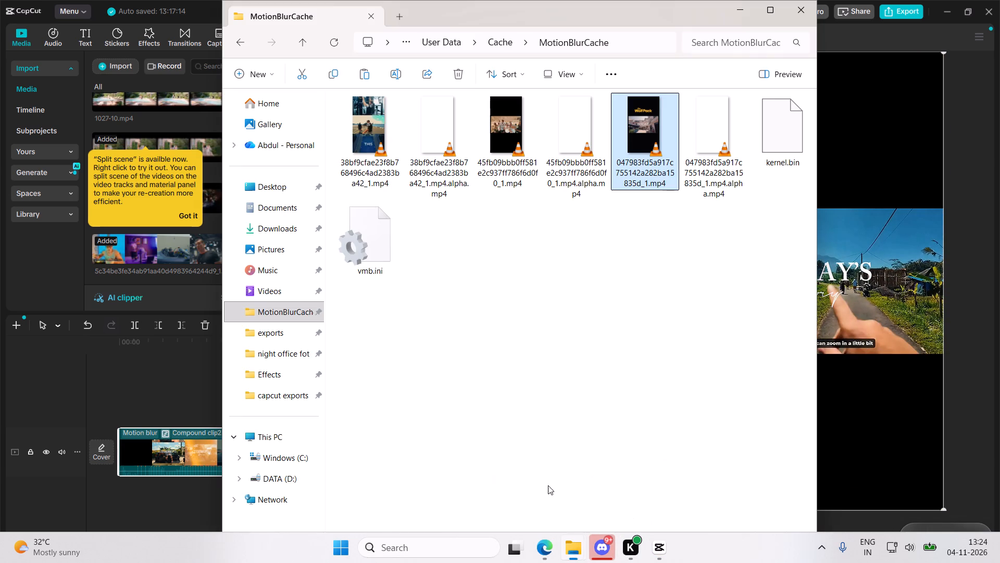
left_click(501, 161)
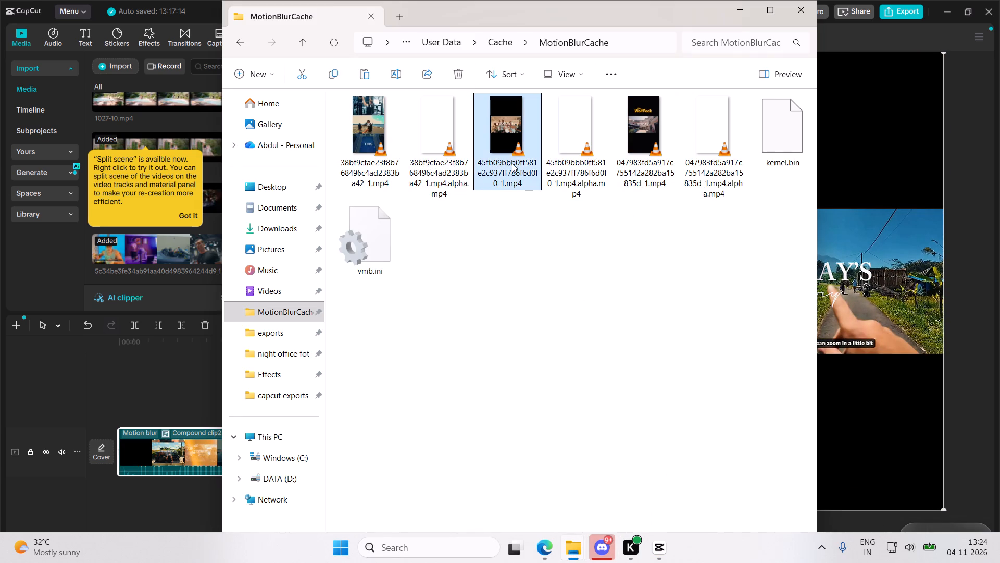
double_click(513, 162)
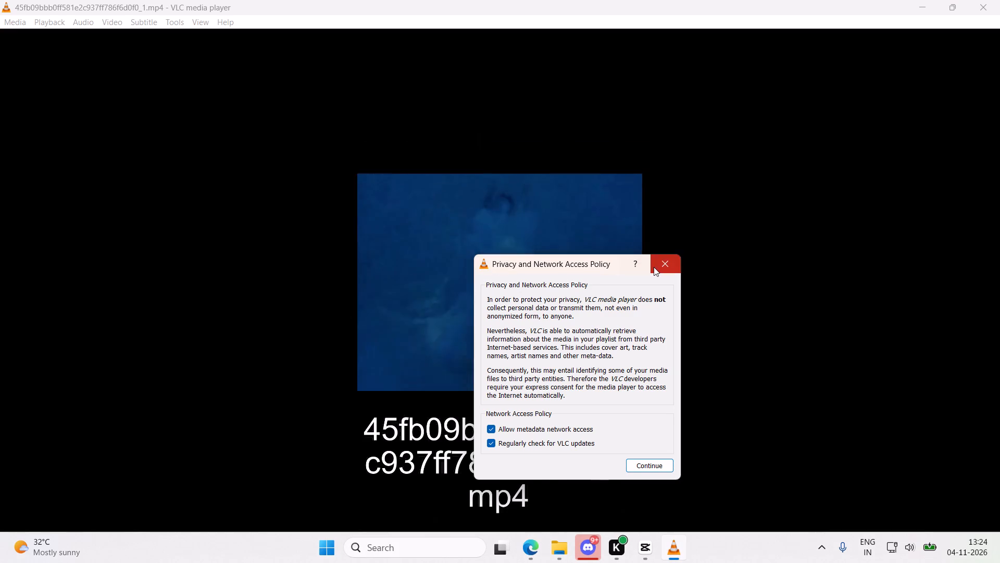
left_click(654, 267)
left_click(999, 0)
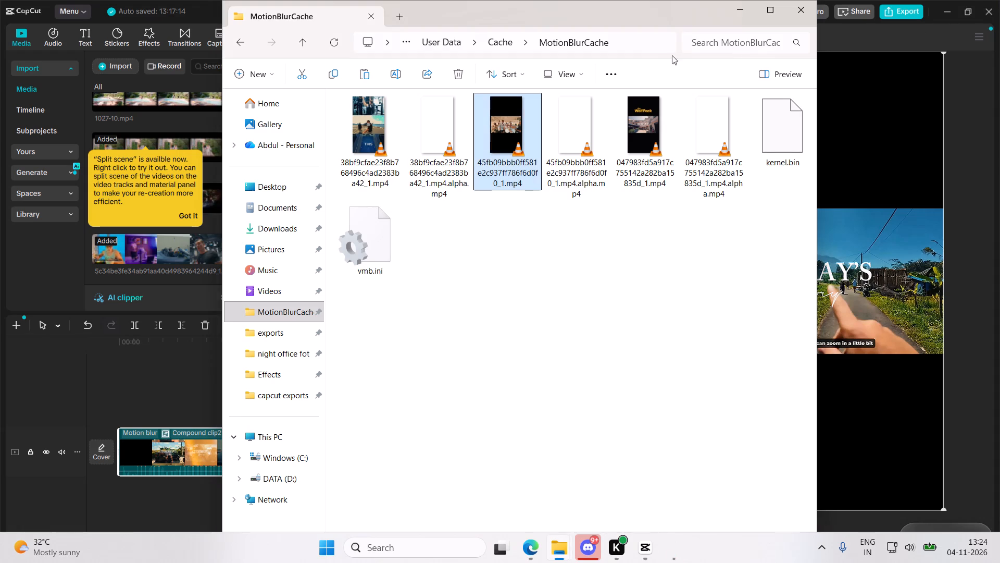
Copy the cached 45fb09bbb0…_1.mp4 from the MotionBlurCache folder into the capcut exports folder on DATA (D:).
left_click(527, 123)
key("ctrl+c")
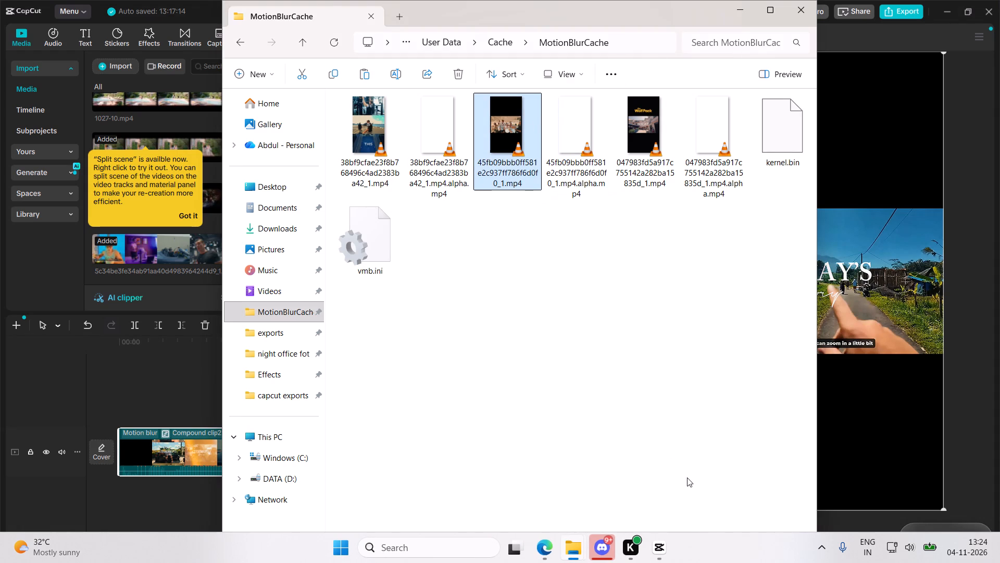
left_click(602, 472)
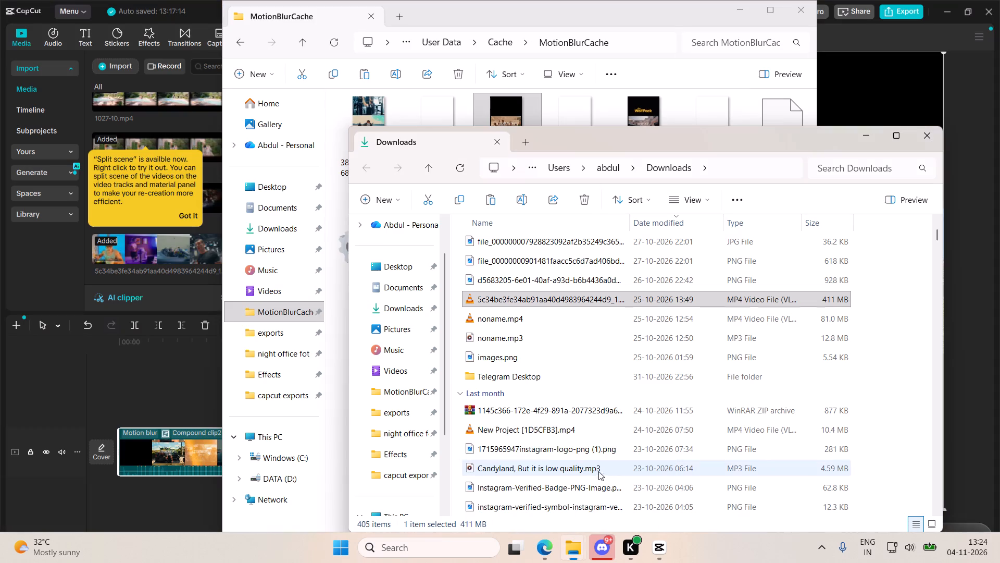
left_click(406, 479)
left_click(631, 403)
key("ctrl+v")
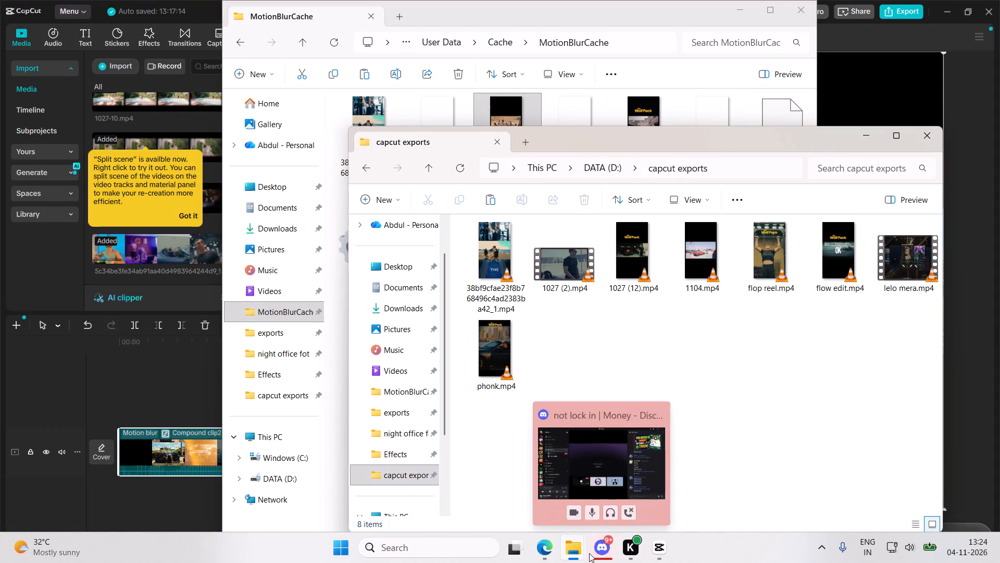